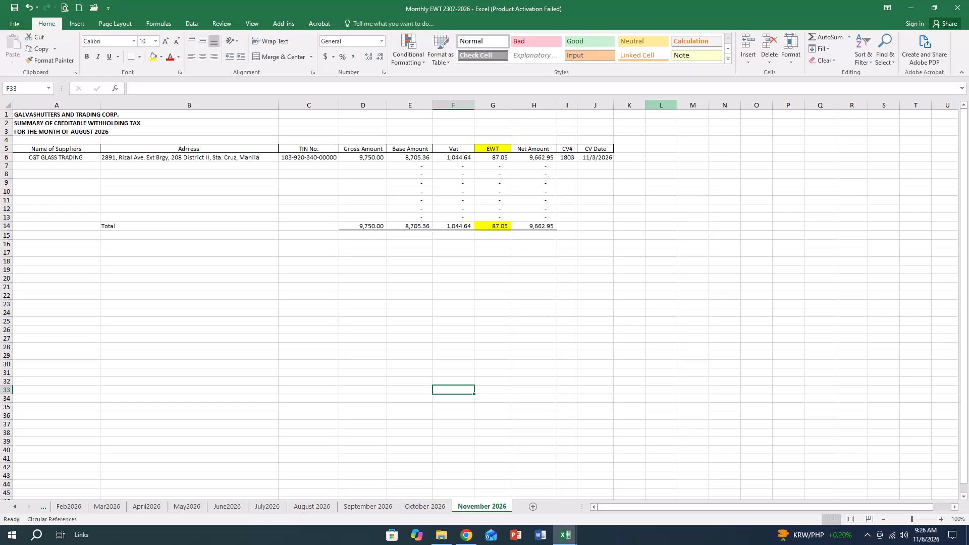
Switch to Chrome, play the Closer music video in the YouTube tab, and minimize the browser window.
click(467, 539)
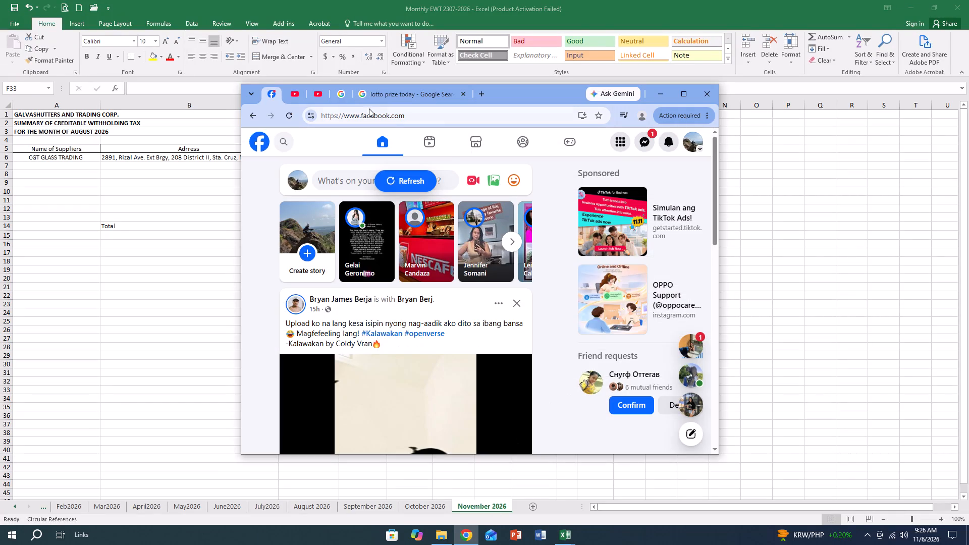
click(314, 95)
click(426, 228)
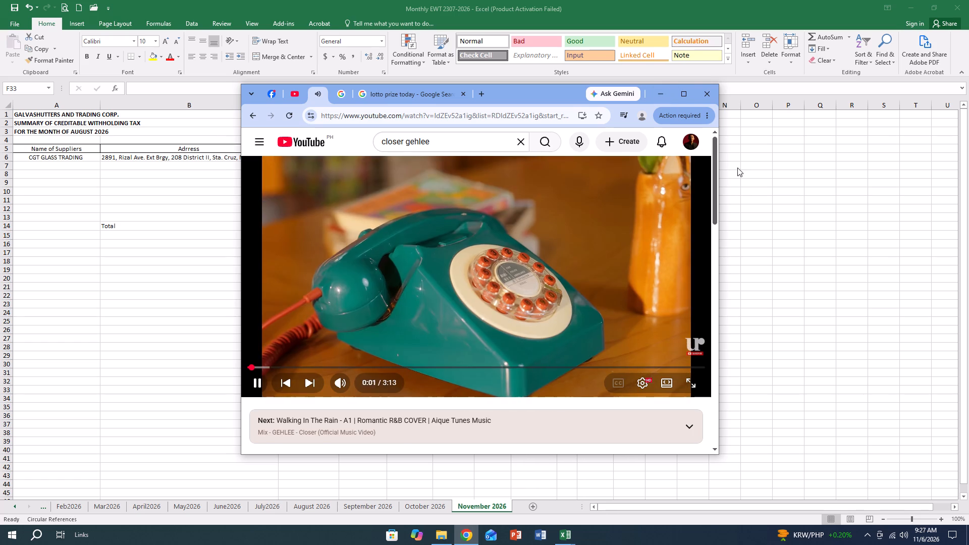
click(666, 91)
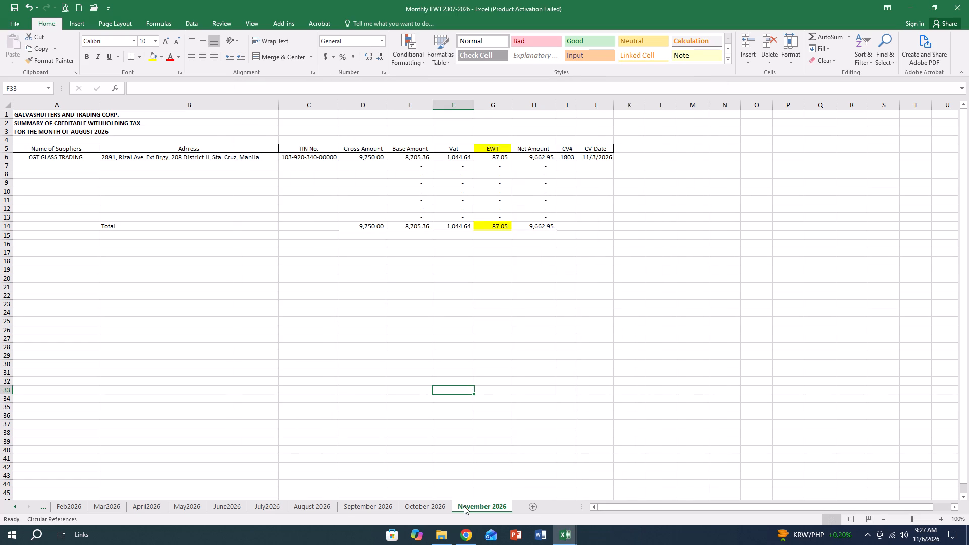
Switch to the JOB ORDER 2026-GALVA SHUTTERS workbook and find job order 14209 on the September 2026 sheet.
click(562, 540)
click(390, 482)
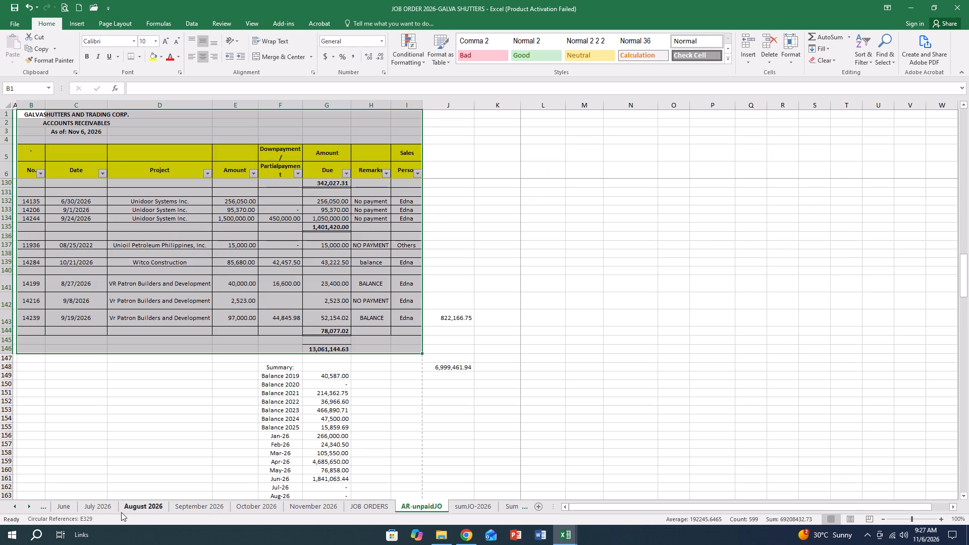
click(191, 512)
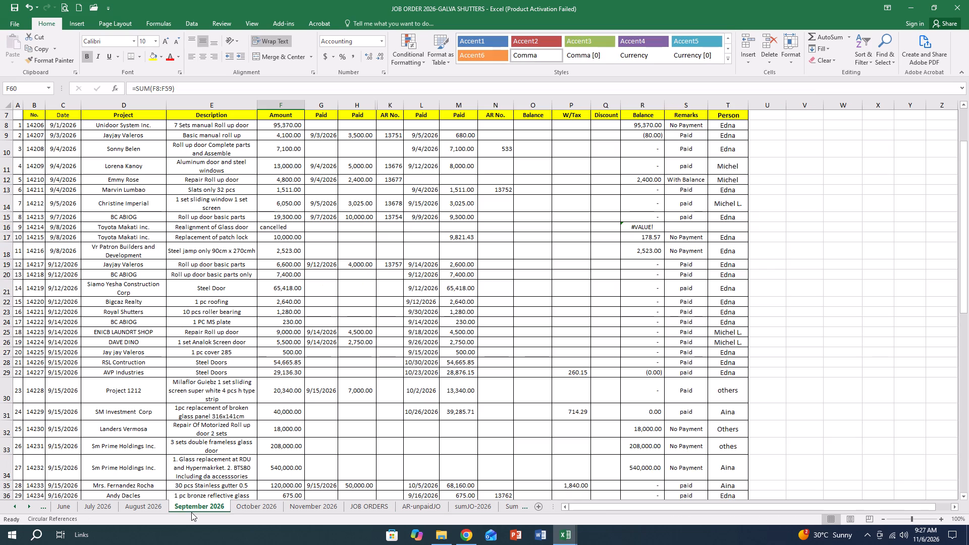
key(ctrl+f)
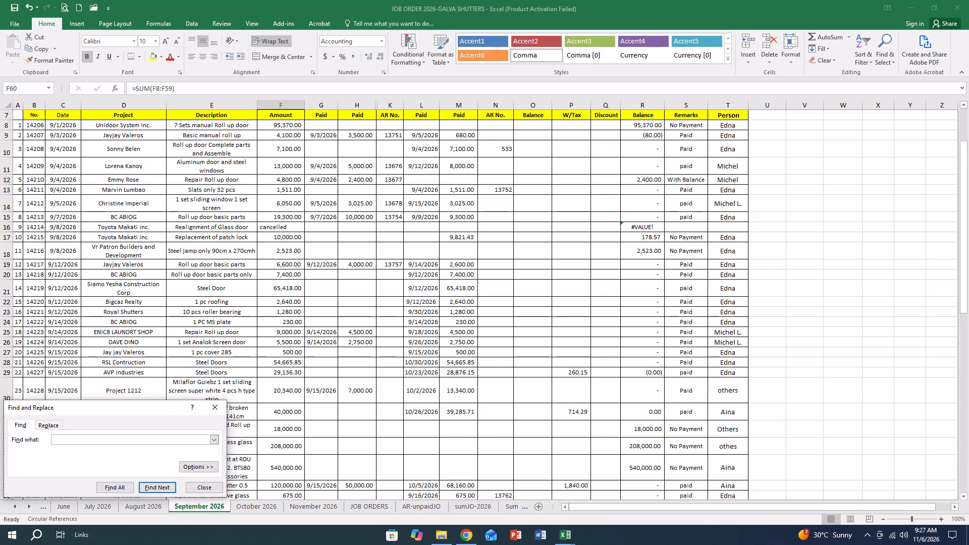
drag(137, 410, 650, 216)
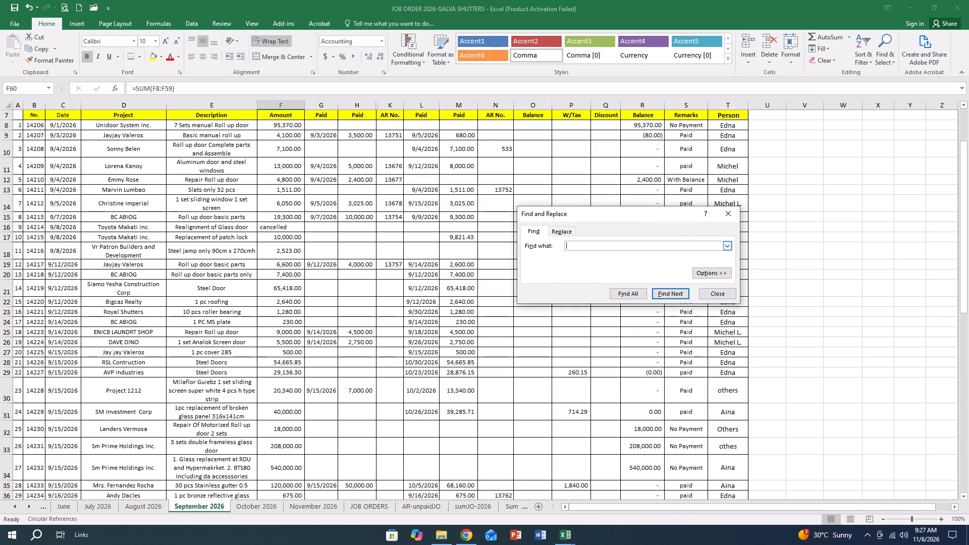
click(626, 243)
text(14209)
click(670, 296)
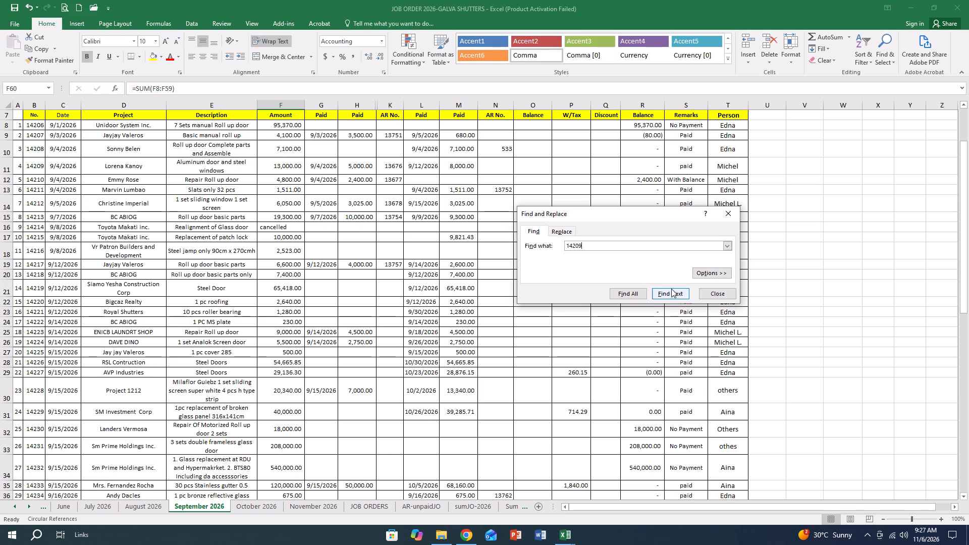
click(7, 166)
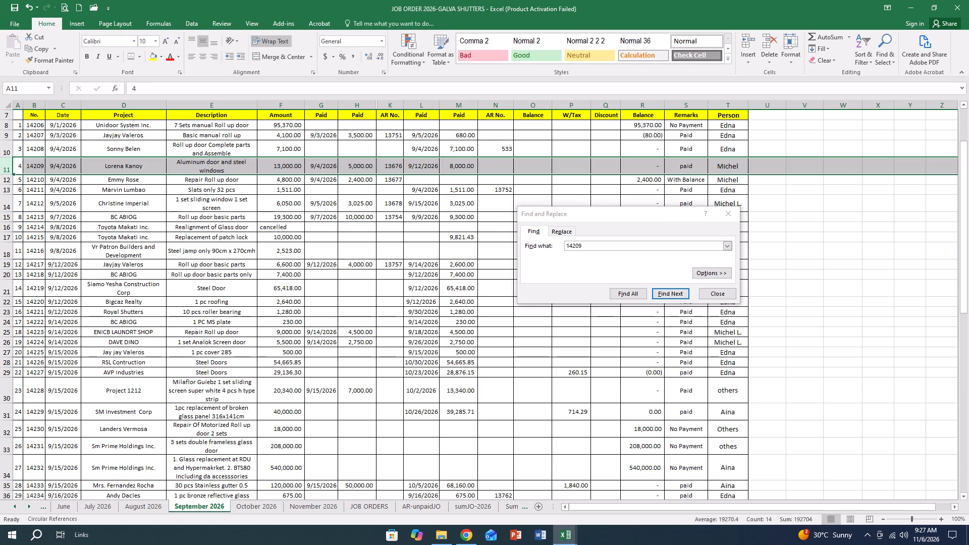
Find job order 14209 on the AR-unpaidJO sheet and examine the receivables total and summary below the list.
click(358, 507)
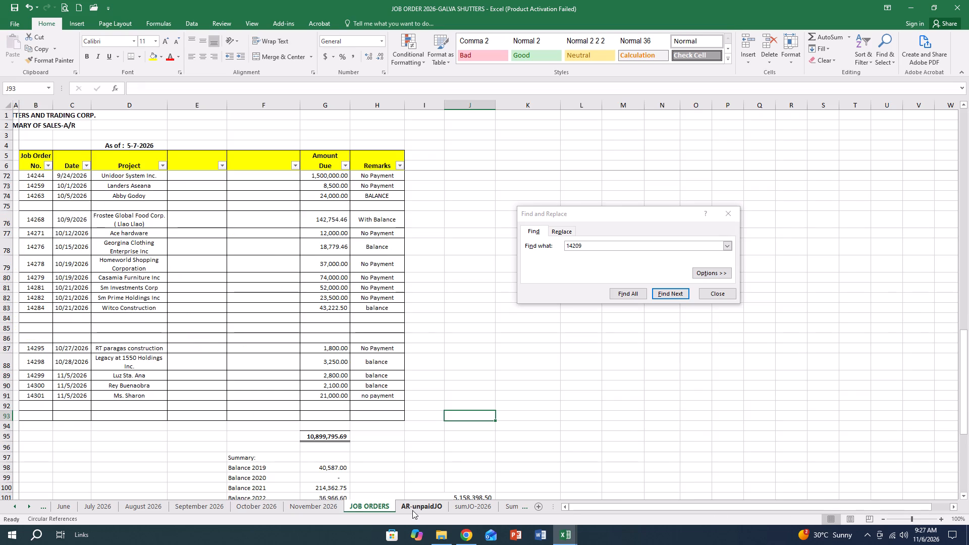
click(410, 506)
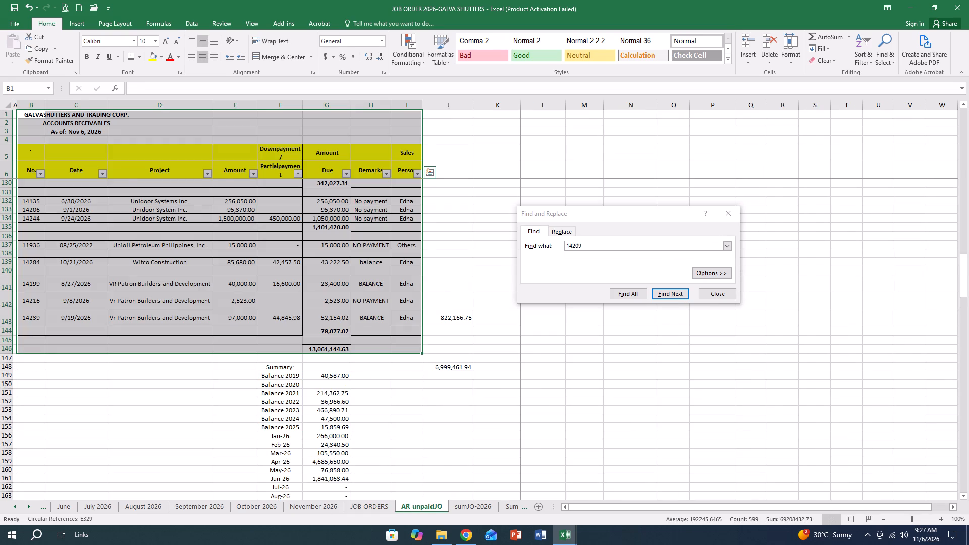
click(416, 429)
click(666, 293)
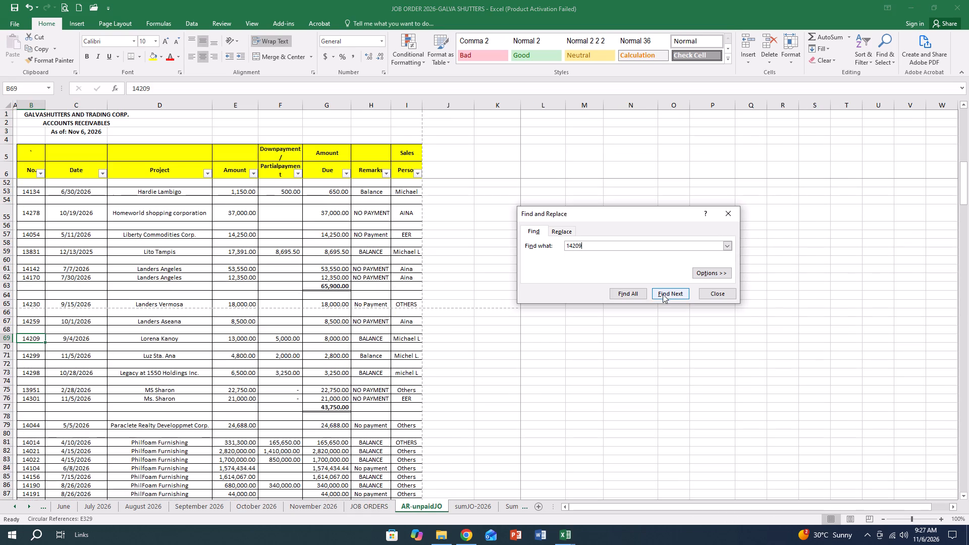
click(6, 340)
right_click(6, 340)
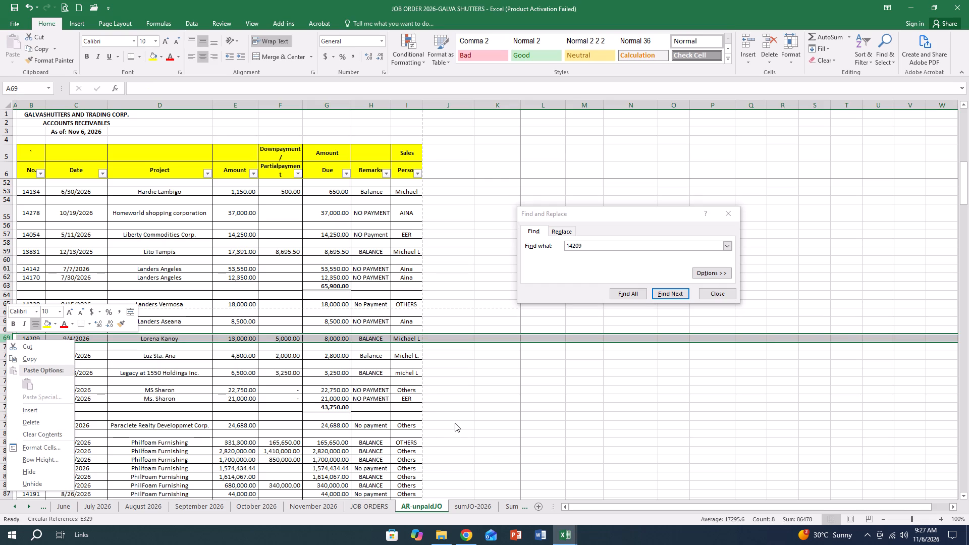
scroll(453, 420, down, 5)
key(Escape)
key(Escape)
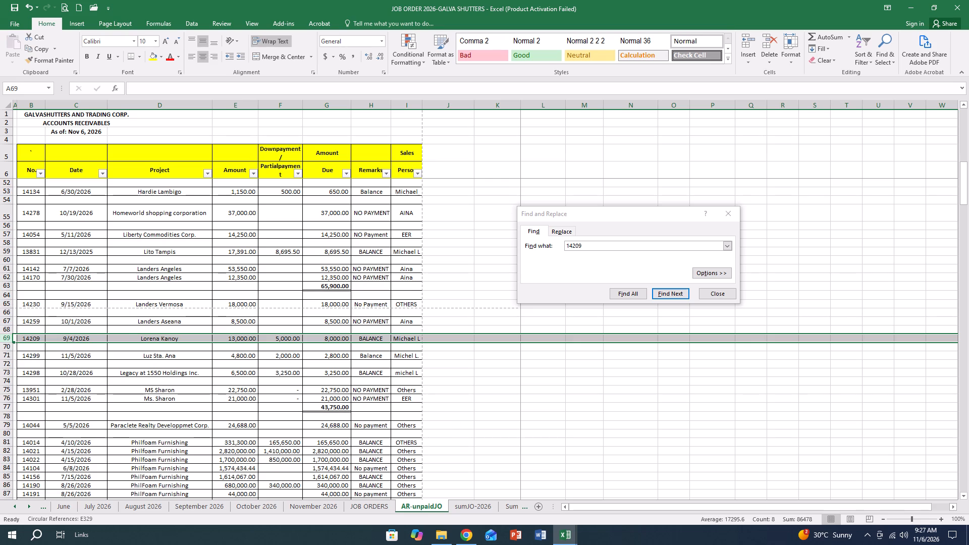
scroll(448, 394, down, 17)
scroll(448, 395, down, 5)
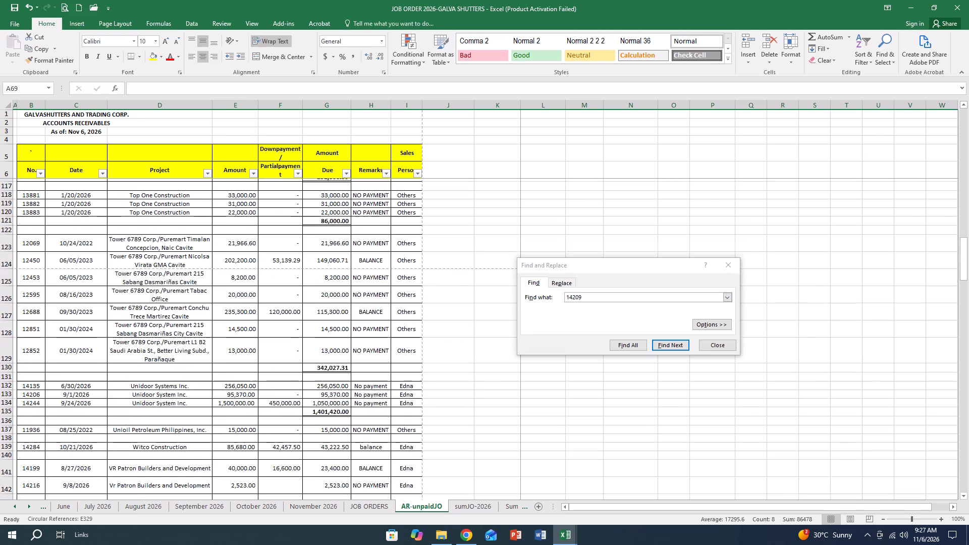
scroll(448, 395, down, 7)
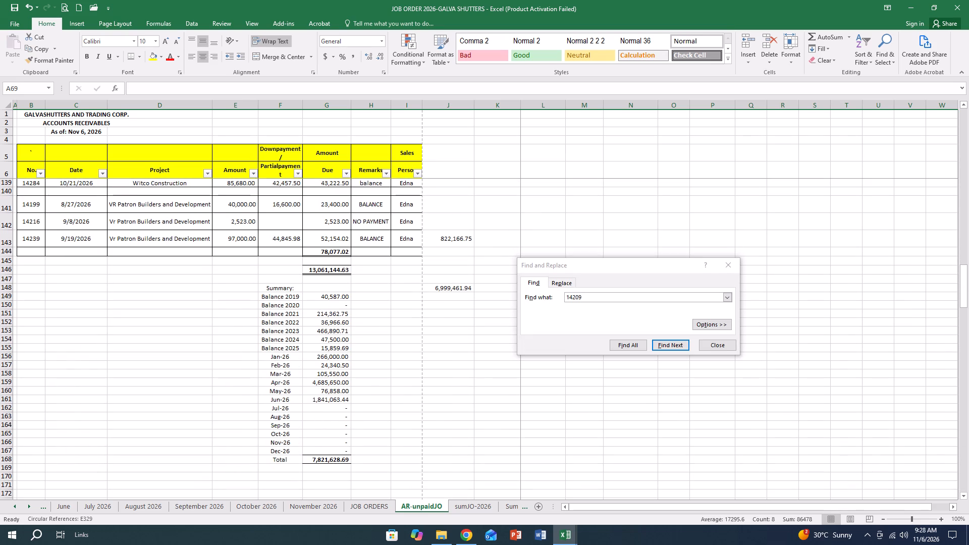
scroll(448, 395, up, 4)
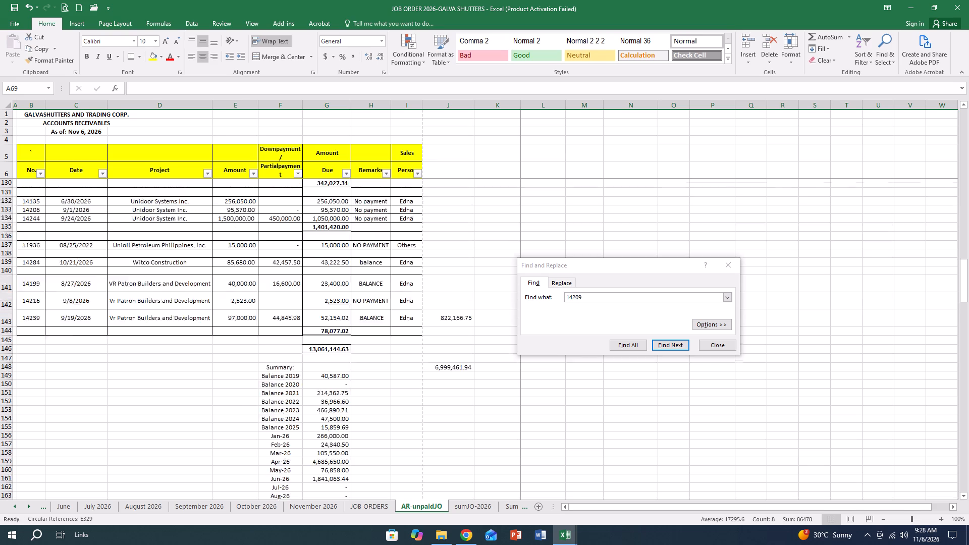
scroll(448, 395, up, 17)
Clear the contents of job order 14209's row on the AR-unpaidJO sheet and check the receivables total.
click(665, 350)
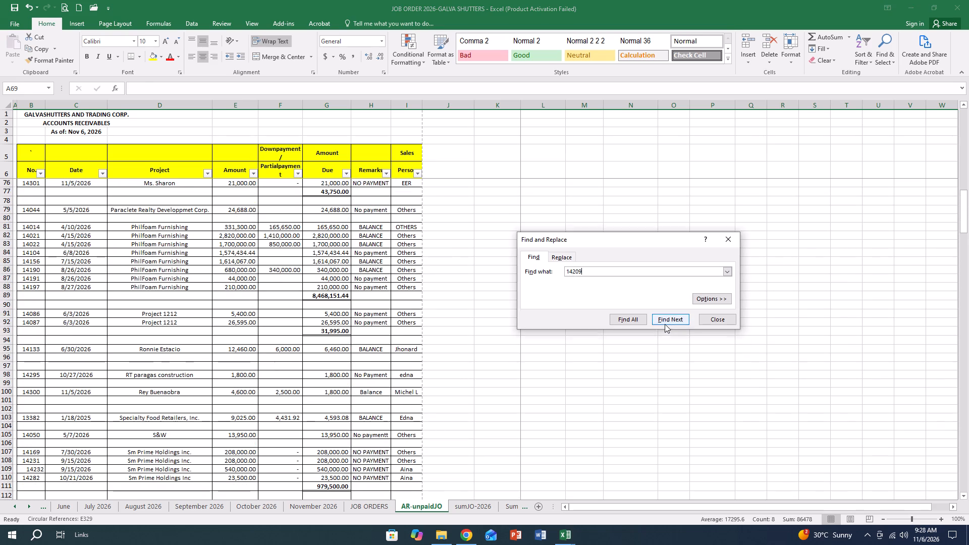
click(7, 340)
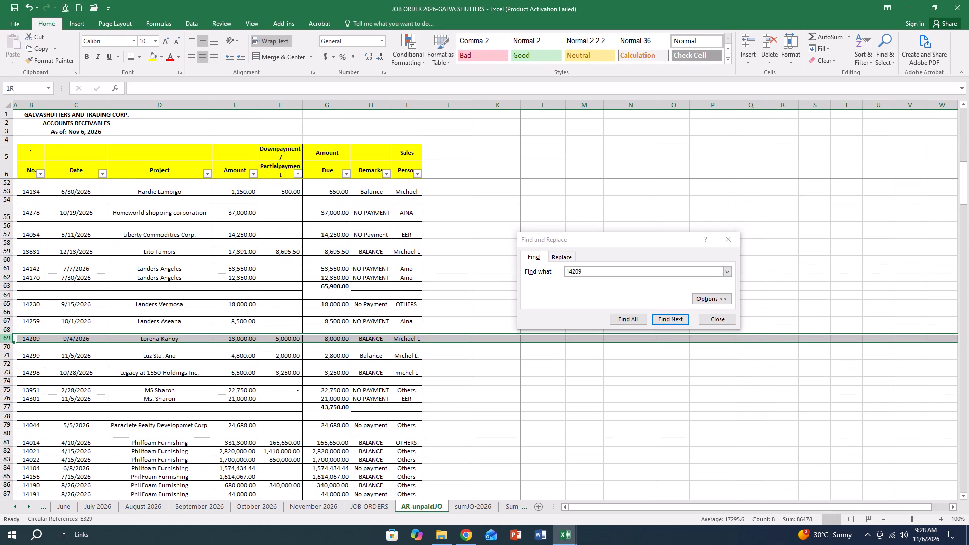
key(Delete)
scroll(374, 452, down, 5)
click(484, 421)
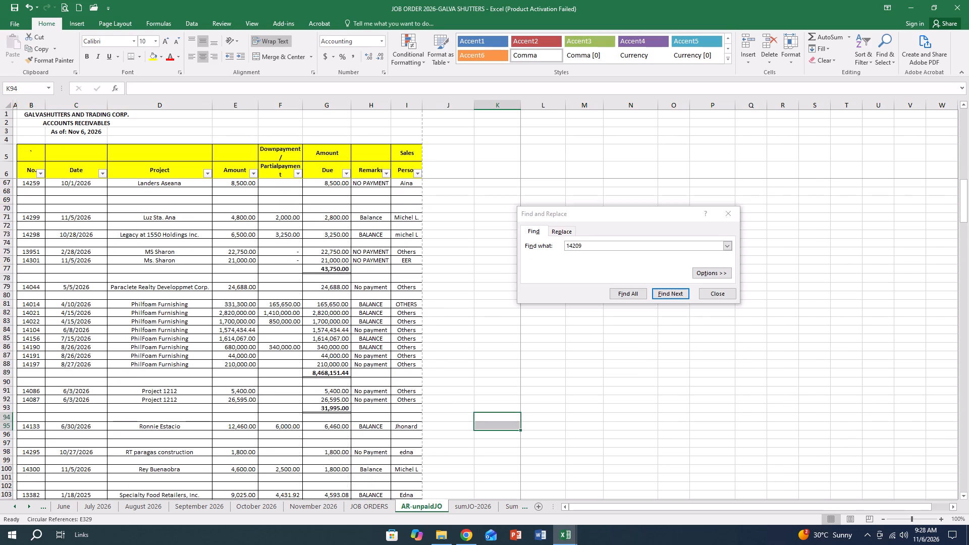
scroll(435, 431, down, 20)
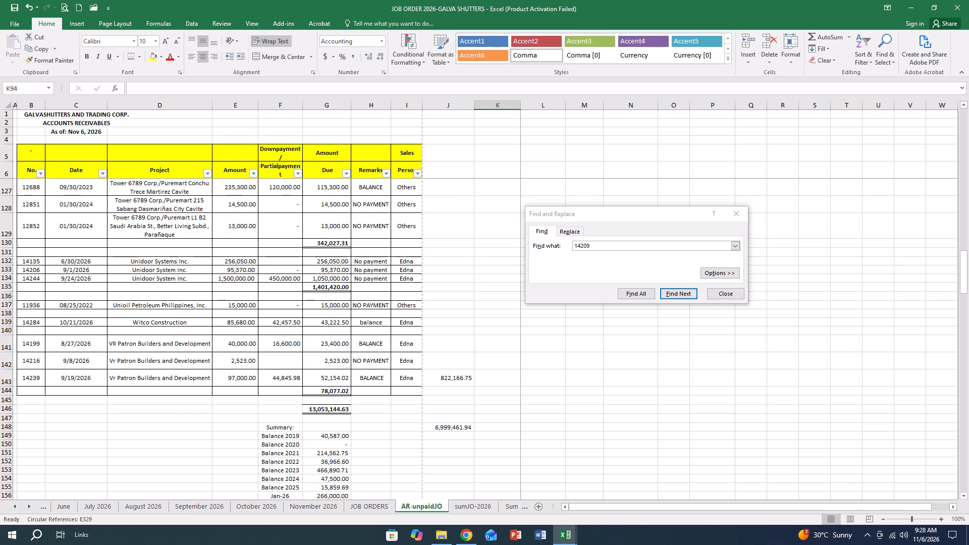
scroll(381, 436, up, 20)
scroll(381, 436, up, 5)
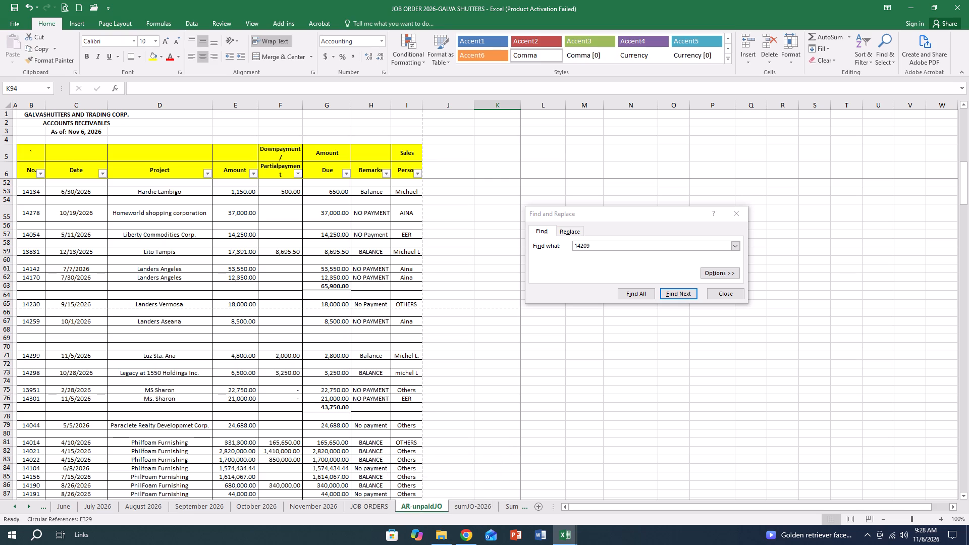
Search the AR-unpaidJO sheet again for job order 14209.
click(570, 363)
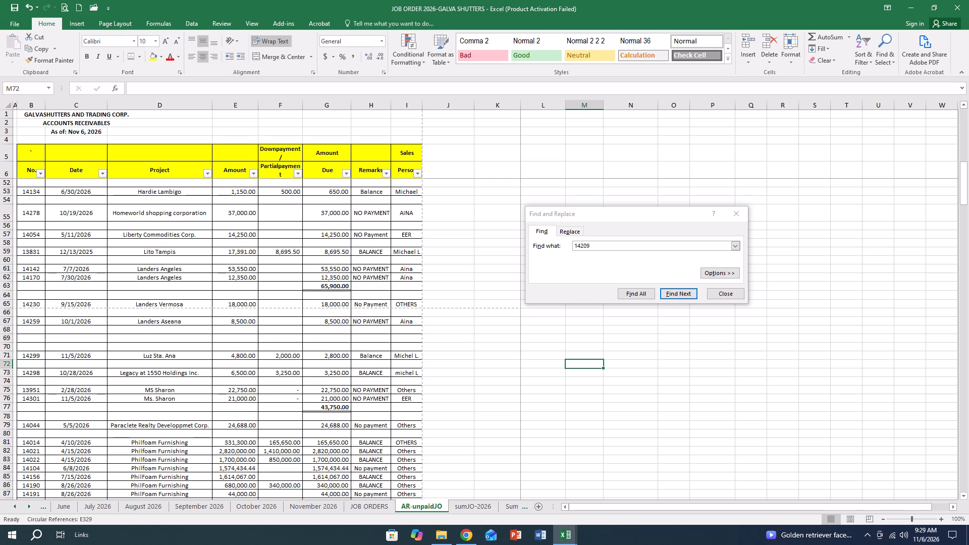
click(672, 292)
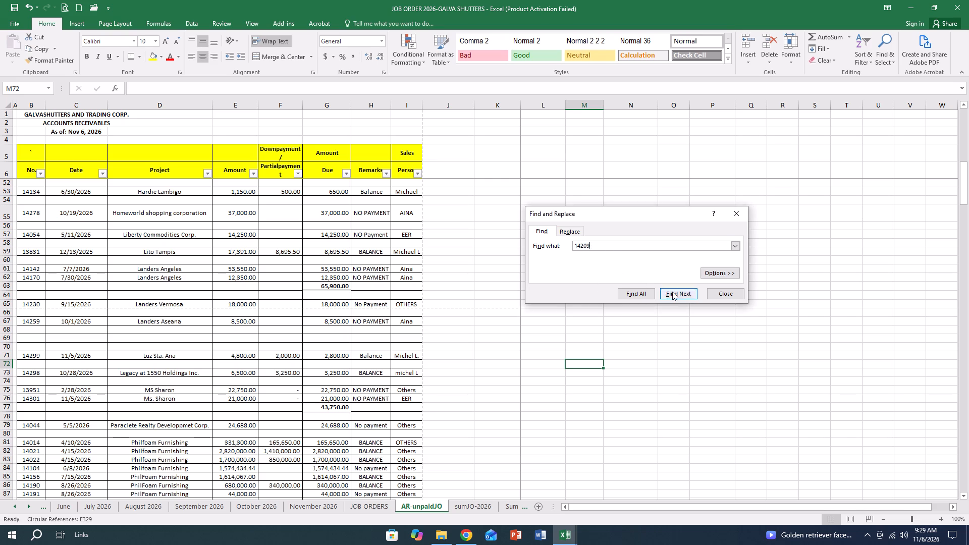
click(491, 292)
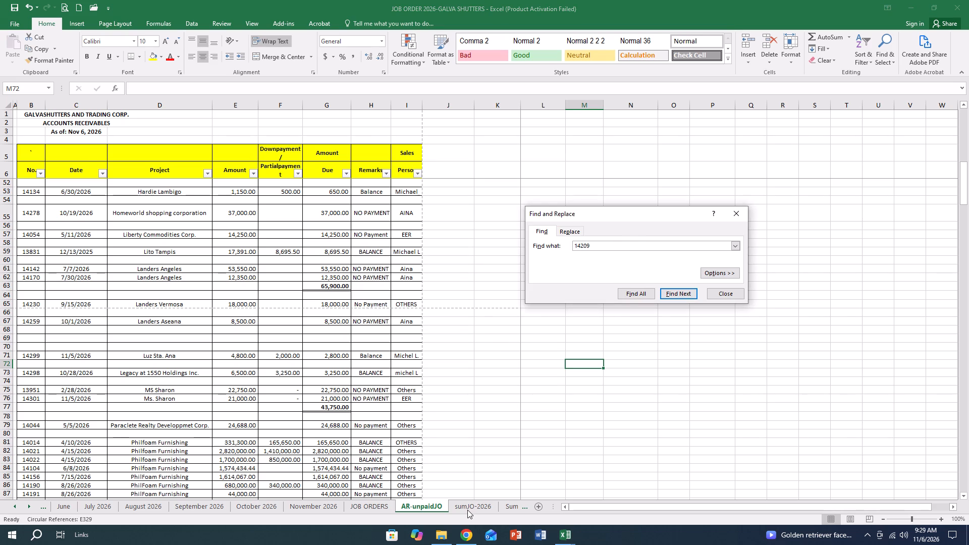
Find job order 14209 on the sumJO-2026 sheet and enter 8000 in its FP column.
click(467, 510)
click(634, 374)
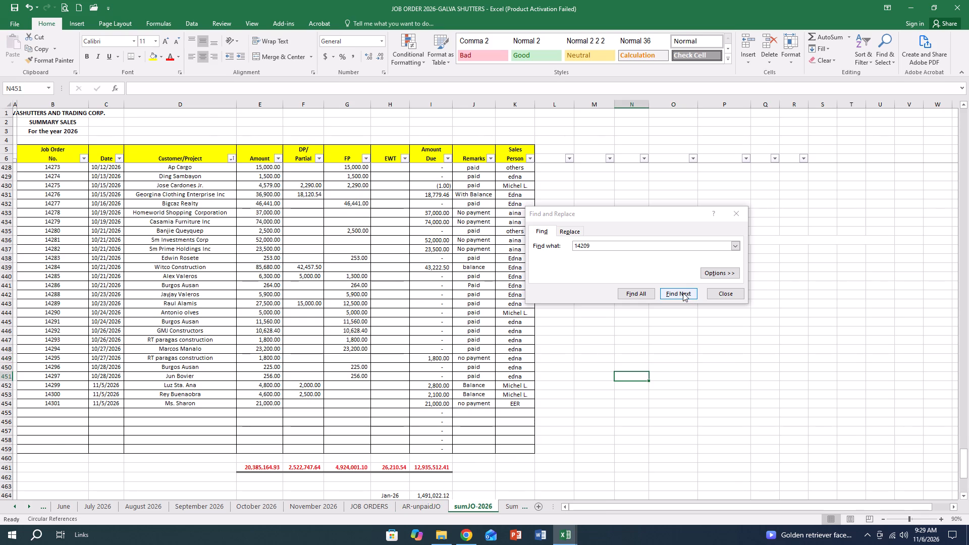
click(683, 293)
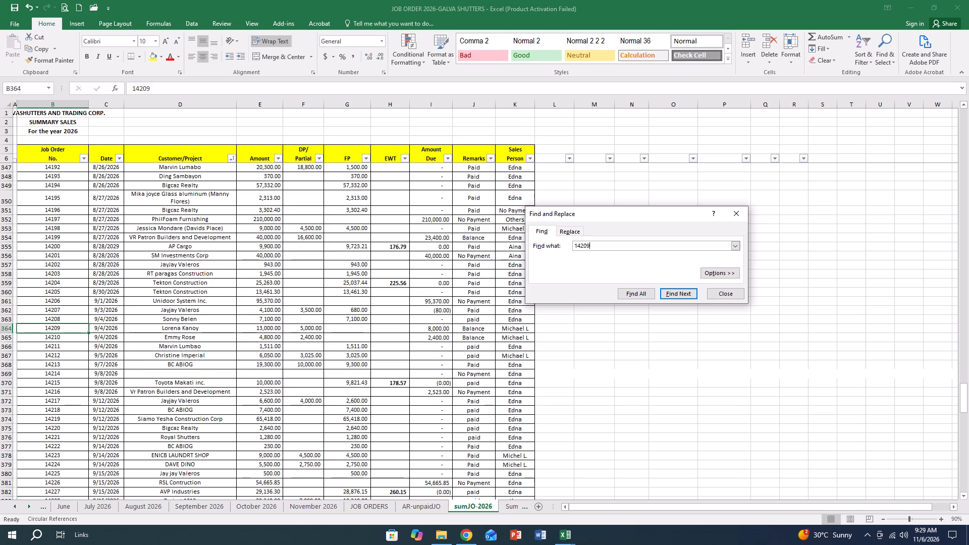
click(346, 330)
text(8000)
click(673, 434)
Set the remarks for job order 14209 on the sumJO-2026 sheet to paid and save the workbook.
click(482, 329)
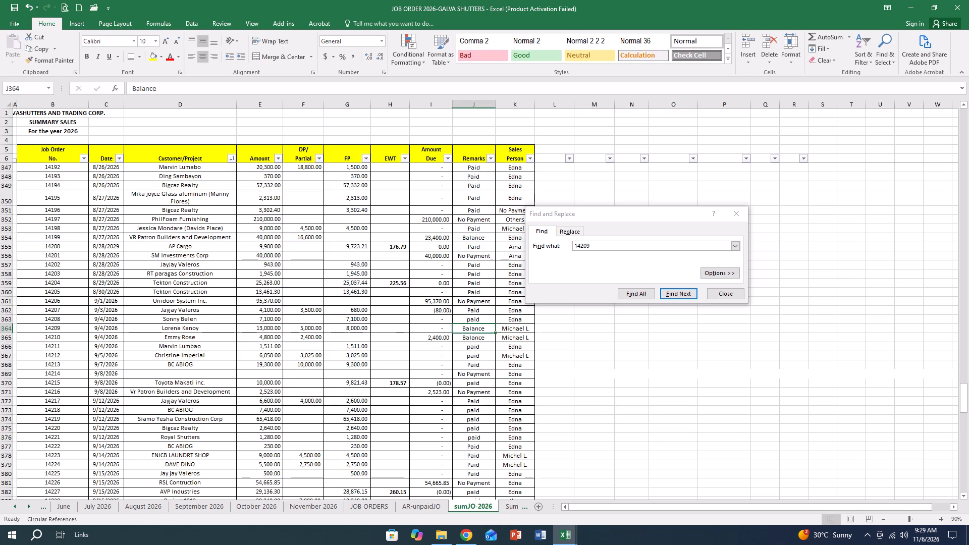
text(paid)
key(space)
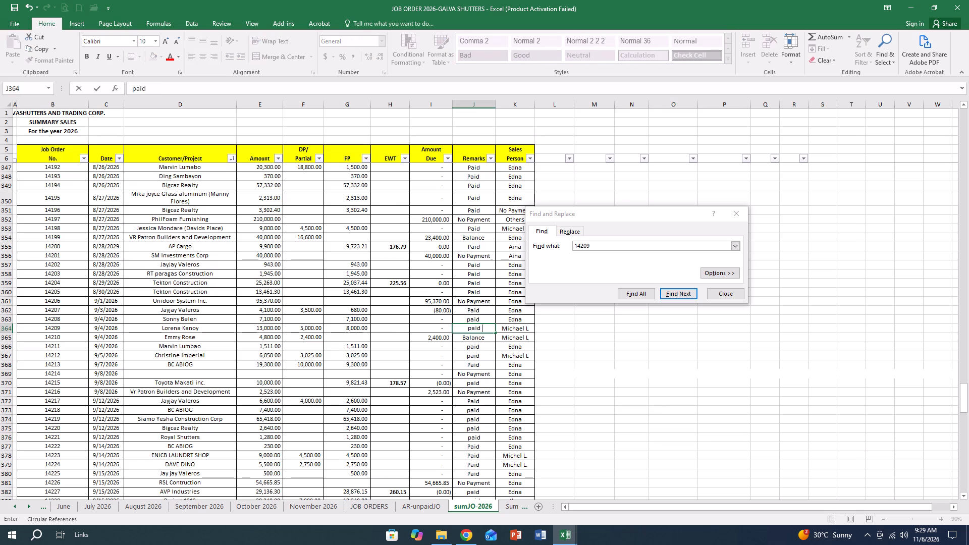
click(580, 350)
key(ctrl+s)
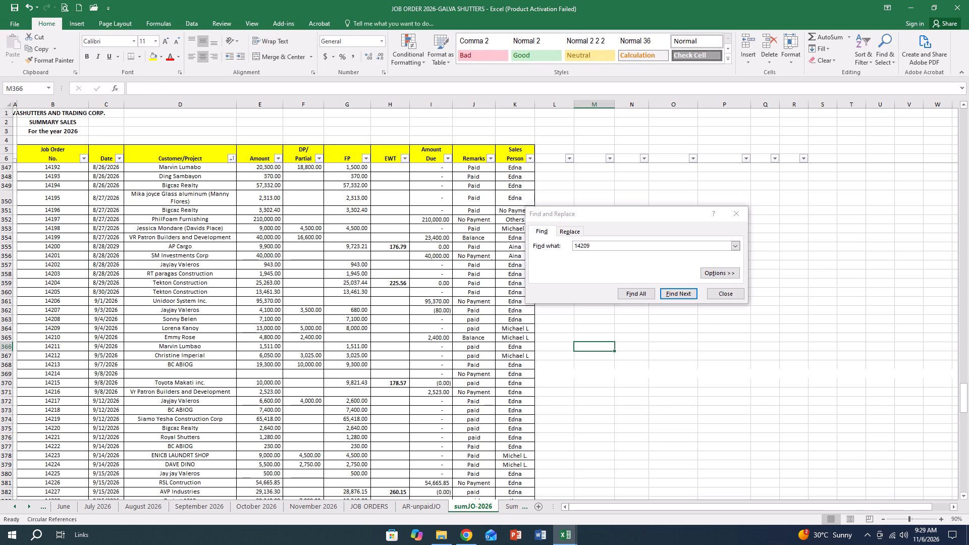
Find job order 14209 on the JOB ORDERS sheet and clear the contents of its row.
click(363, 511)
click(595, 389)
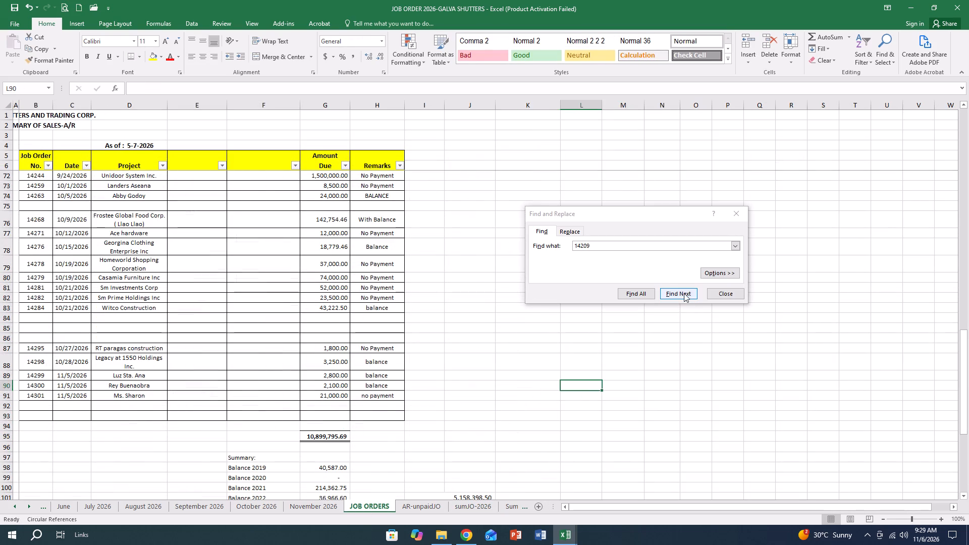
click(684, 293)
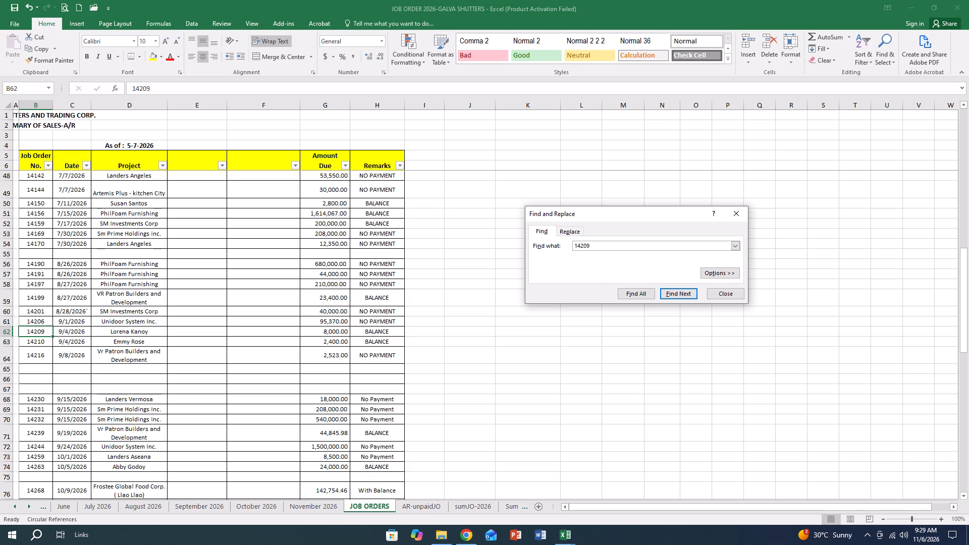
click(5, 334)
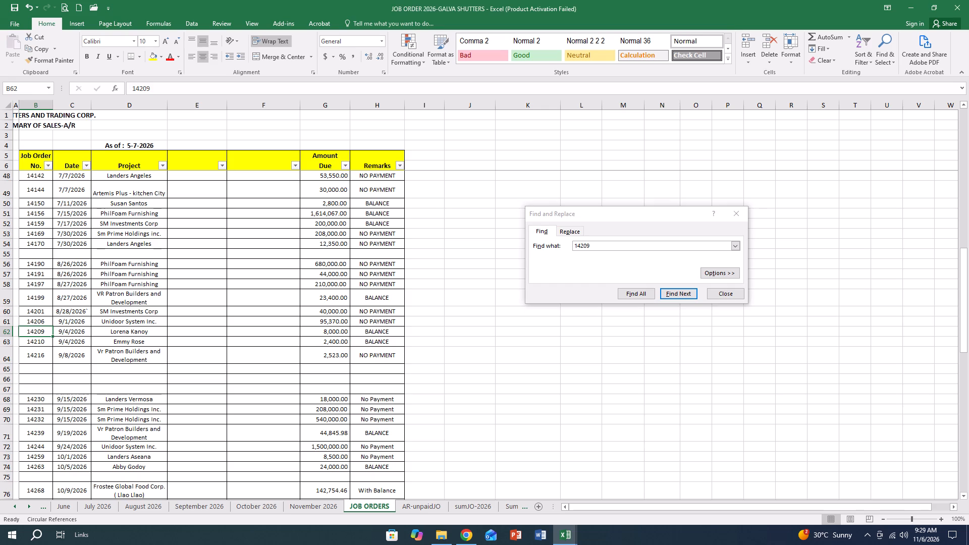
click(2, 333)
key(Delete)
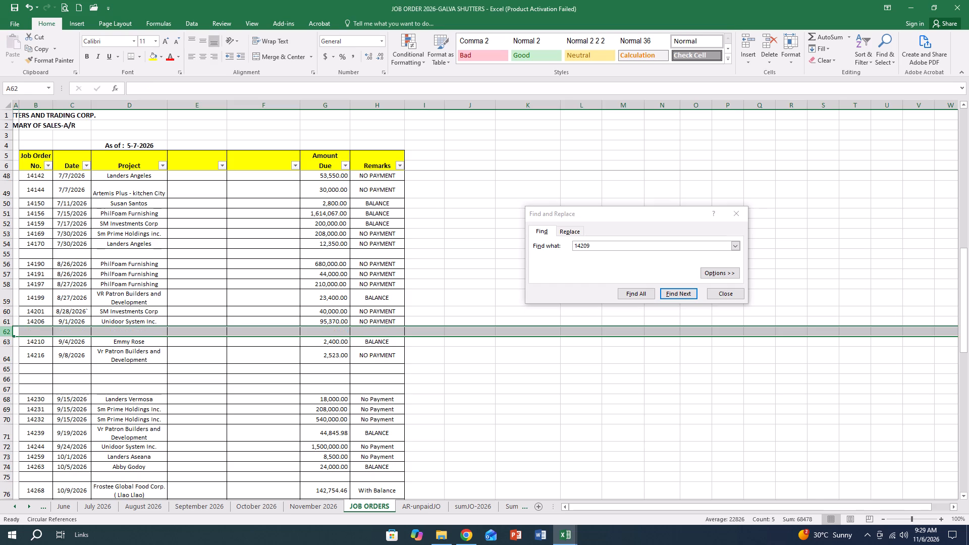
Find job order 14298 on the October 2026 sheet and enter 10/30/2026 in column L and 3250 in column M of its row.
click(505, 399)
click(473, 510)
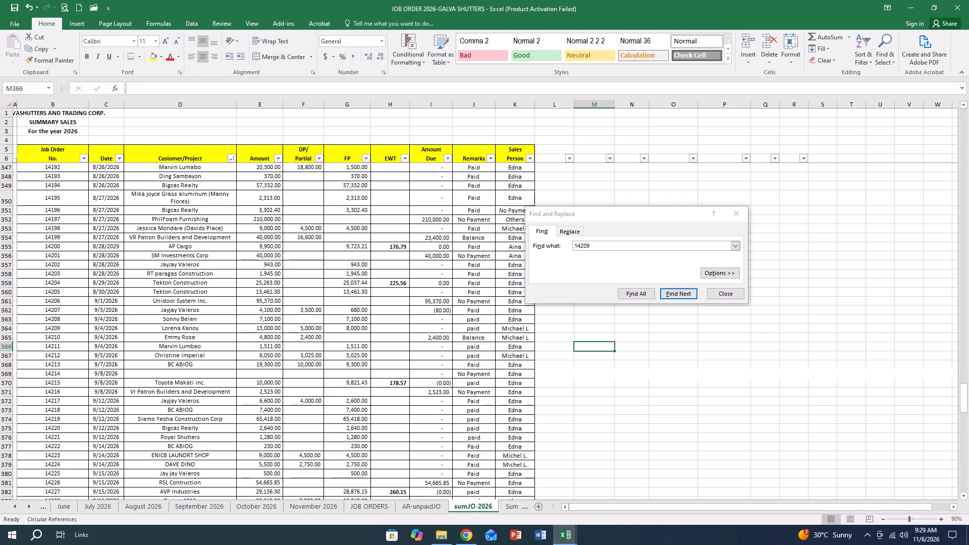
click(598, 246)
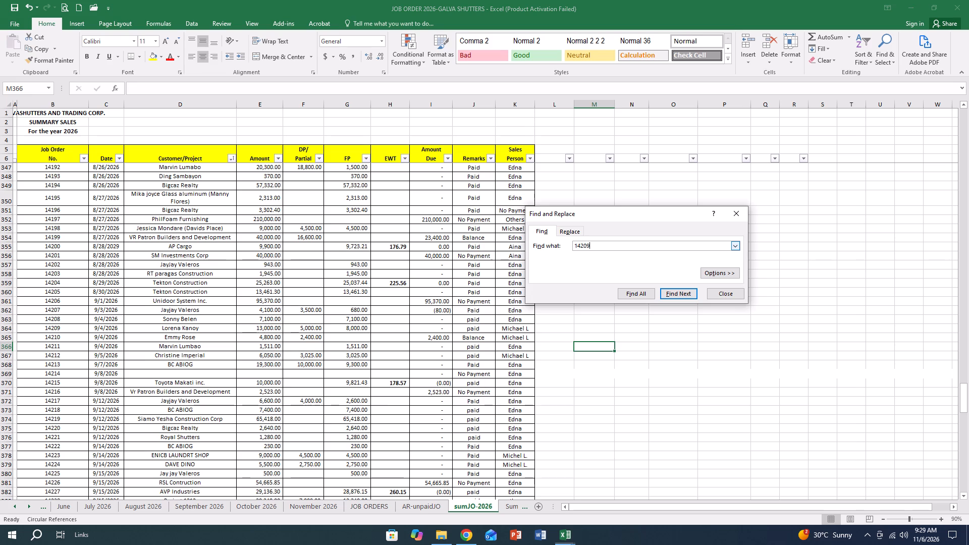
click(249, 511)
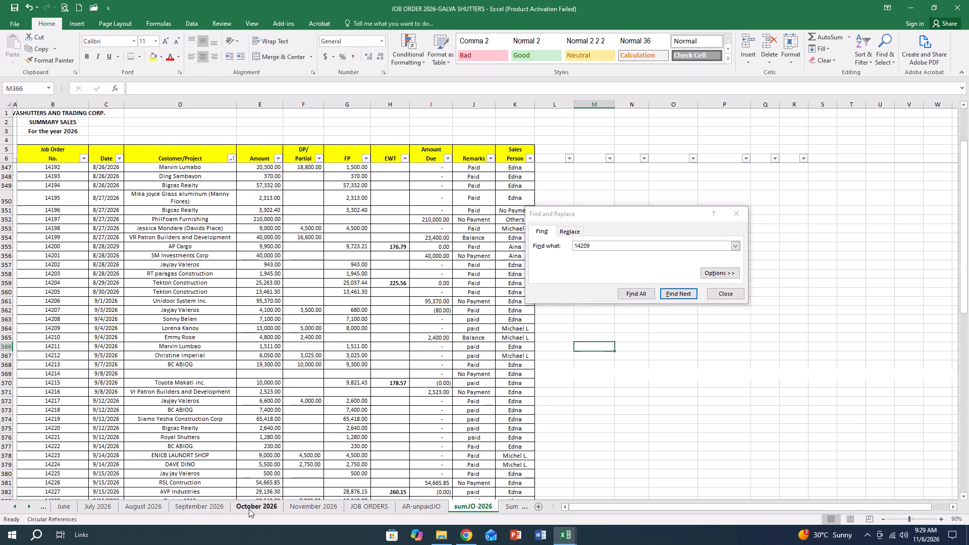
click(594, 245)
key(BackSpace)
key(BackSpace)
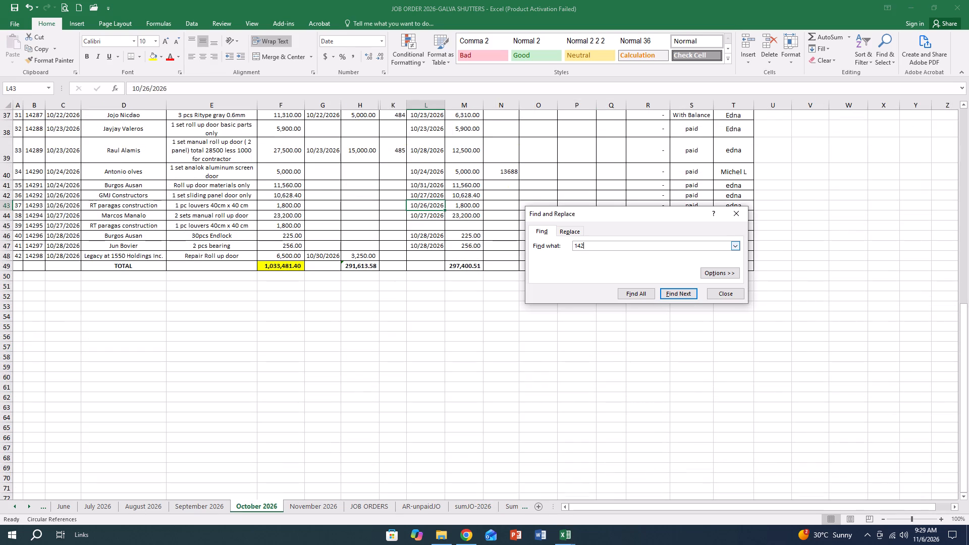
text(98)
key(Return)
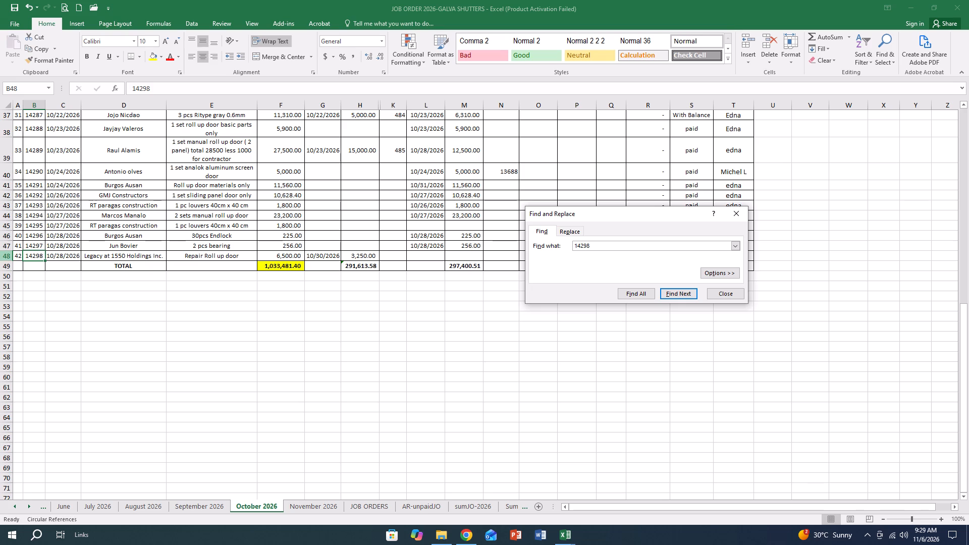
click(416, 256)
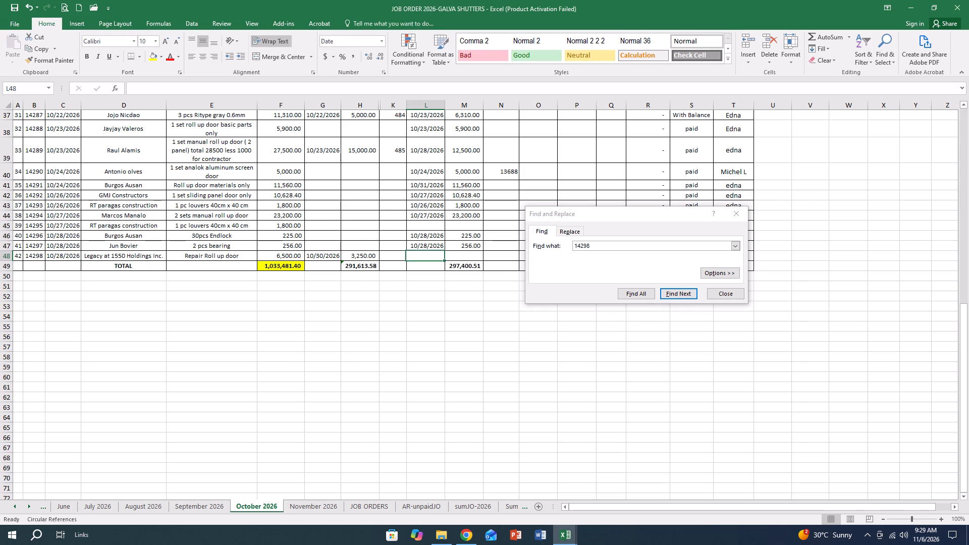
text(10/)
text(30)
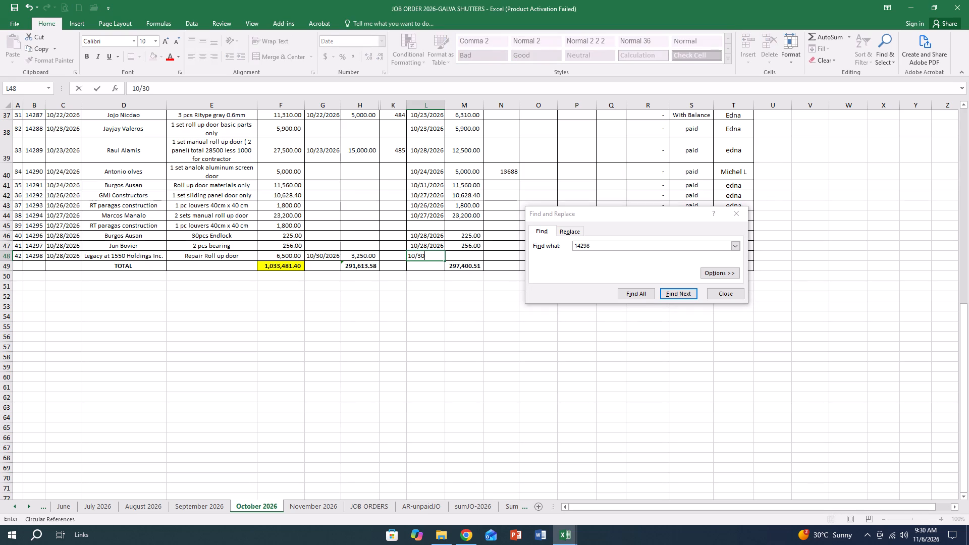
key(slash)
text(2026)
key(Tab)
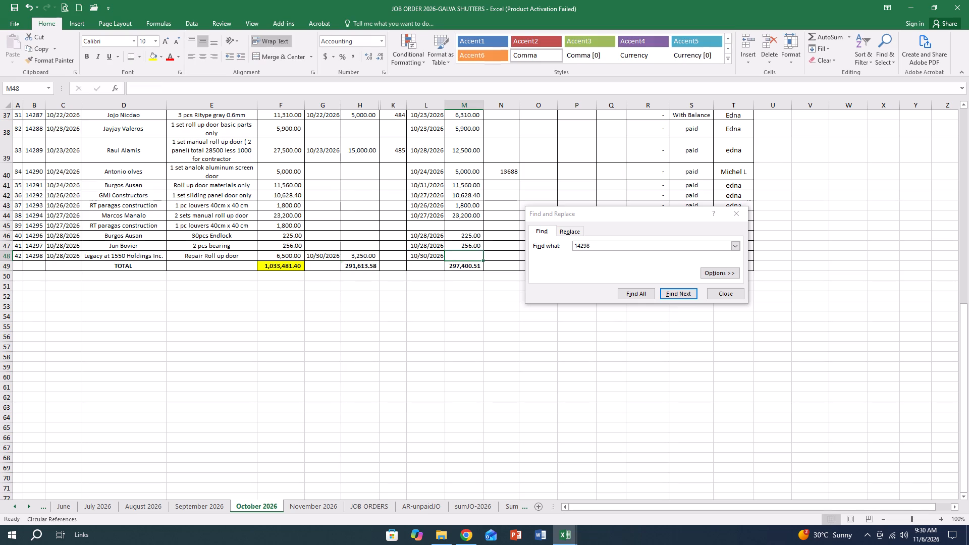
text(3250)
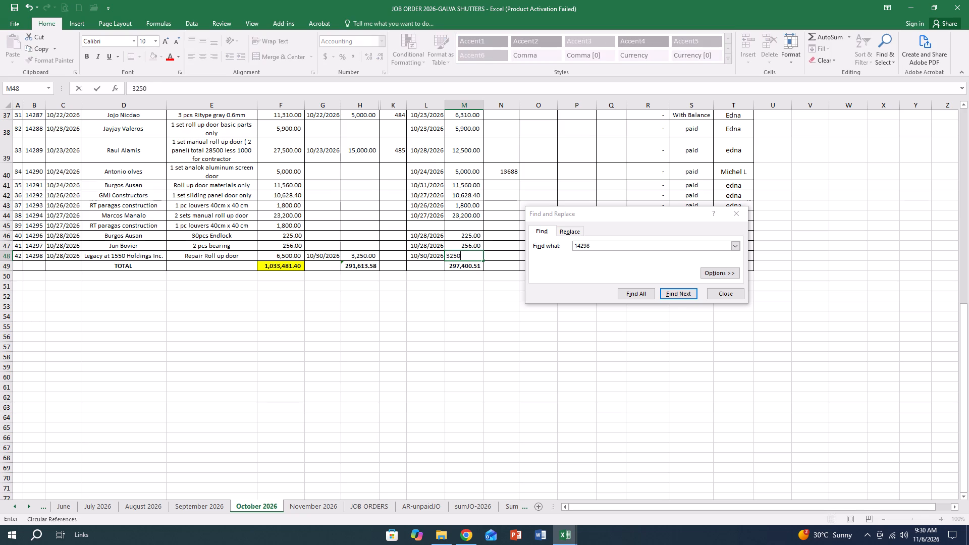
key(Tab)
Set the remarks for job order 14298 on the October 2026 sheet to paid.
drag(645, 210, 669, 307)
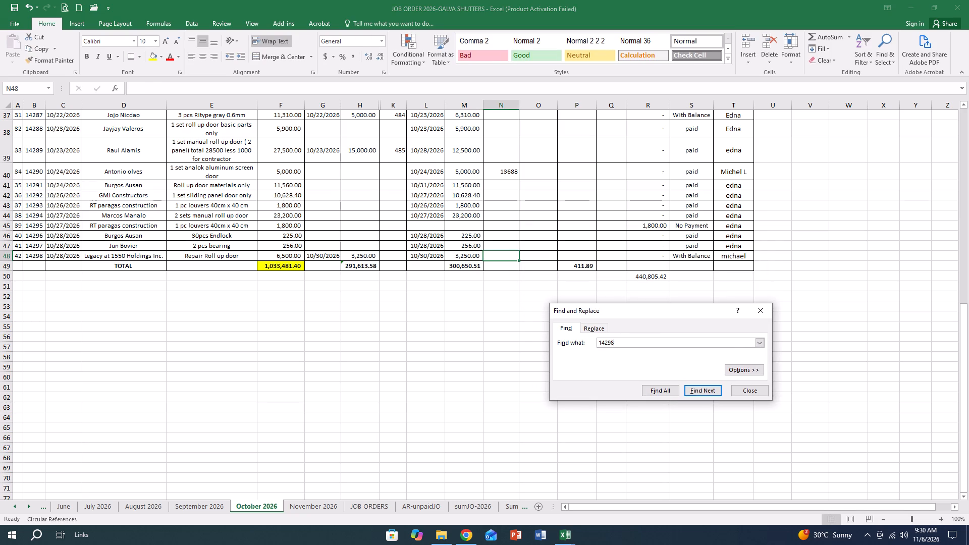
click(693, 257)
text(paid)
key(space)
click(450, 338)
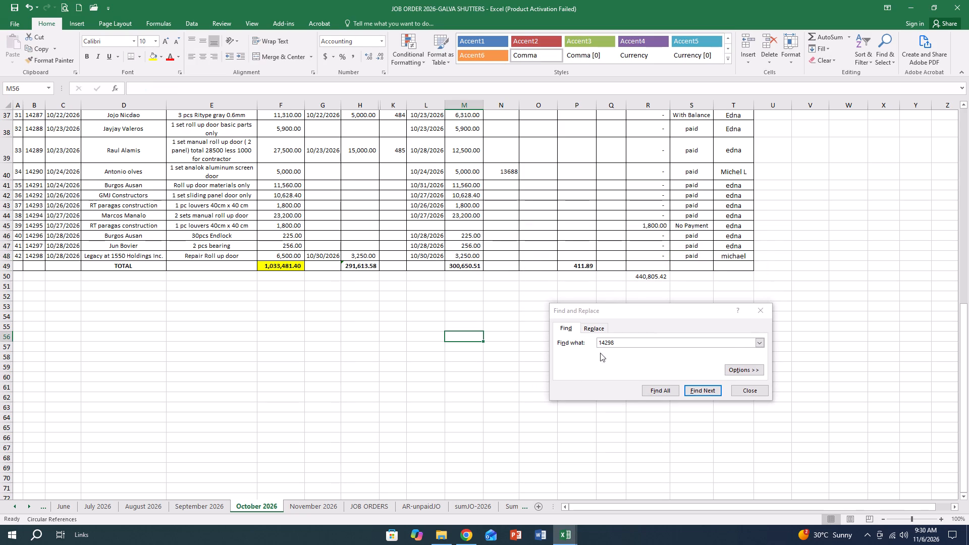
Find job order 14298 on the JOB ORDERS sheet and clear the contents of its row.
click(375, 507)
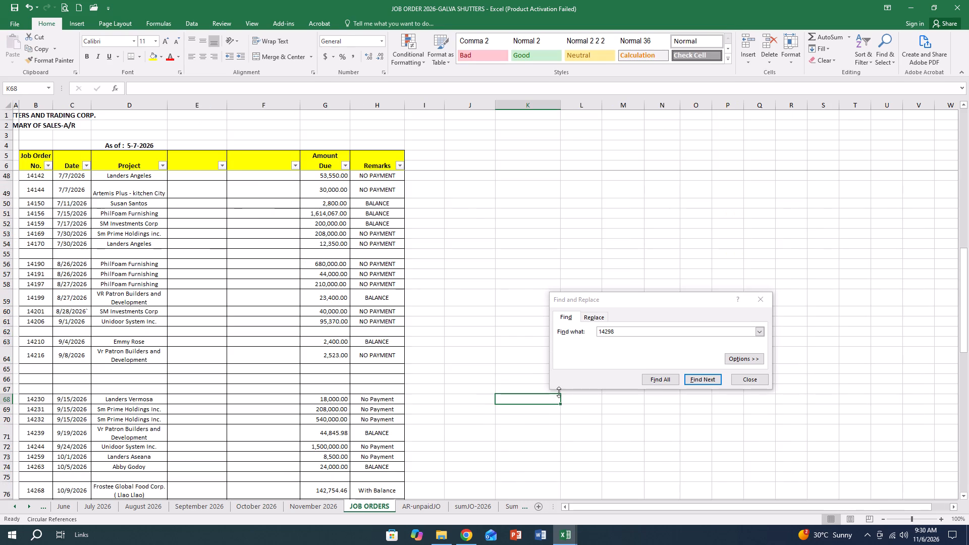
click(645, 459)
drag(677, 296, 698, 162)
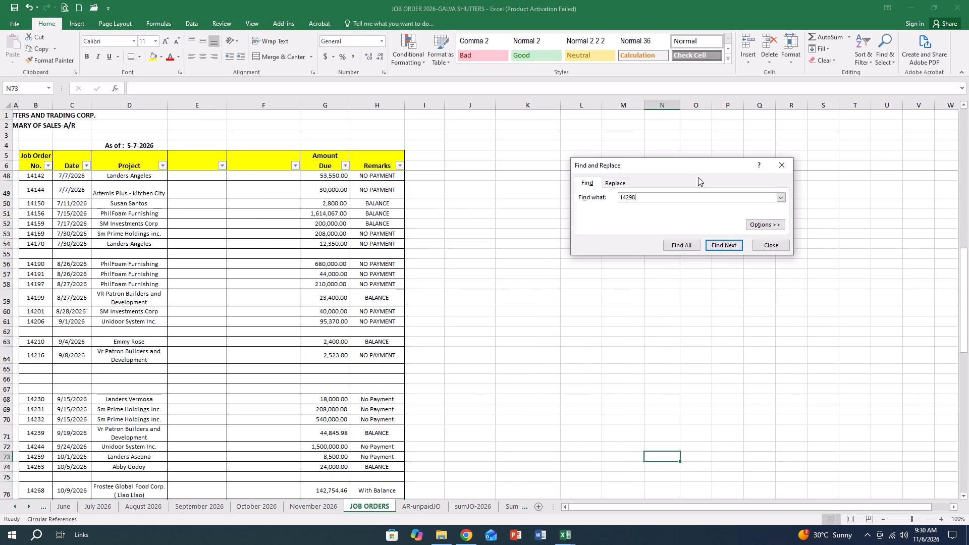
click(716, 245)
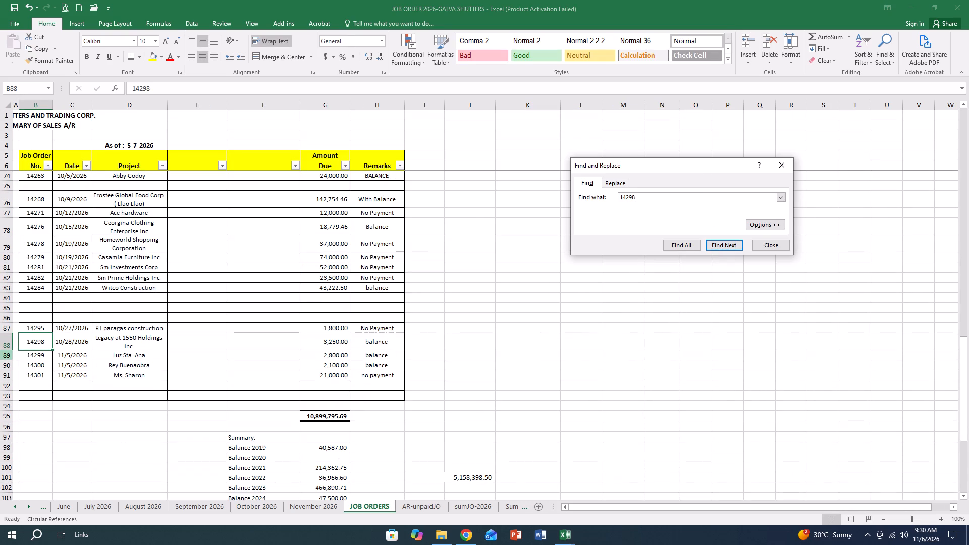
click(7, 343)
key(Delete)
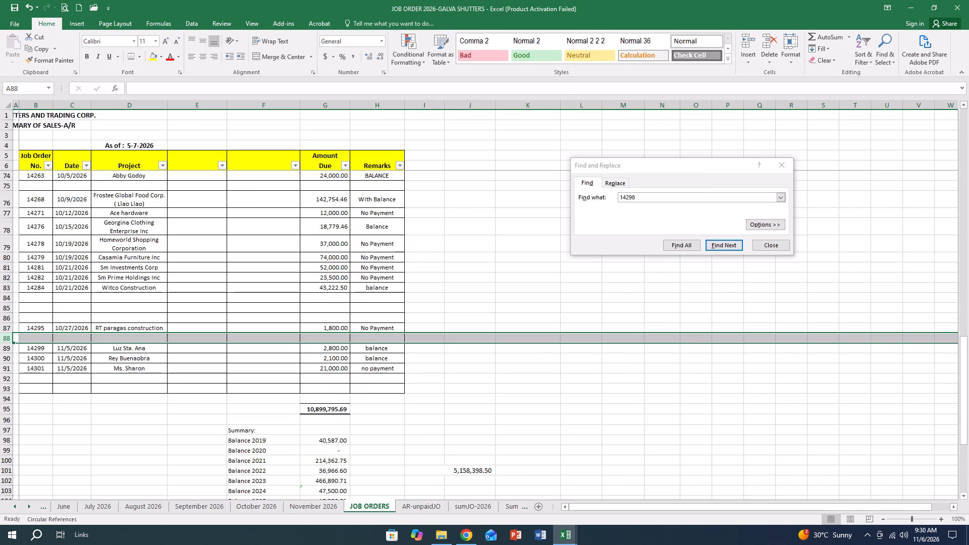
click(403, 507)
click(722, 332)
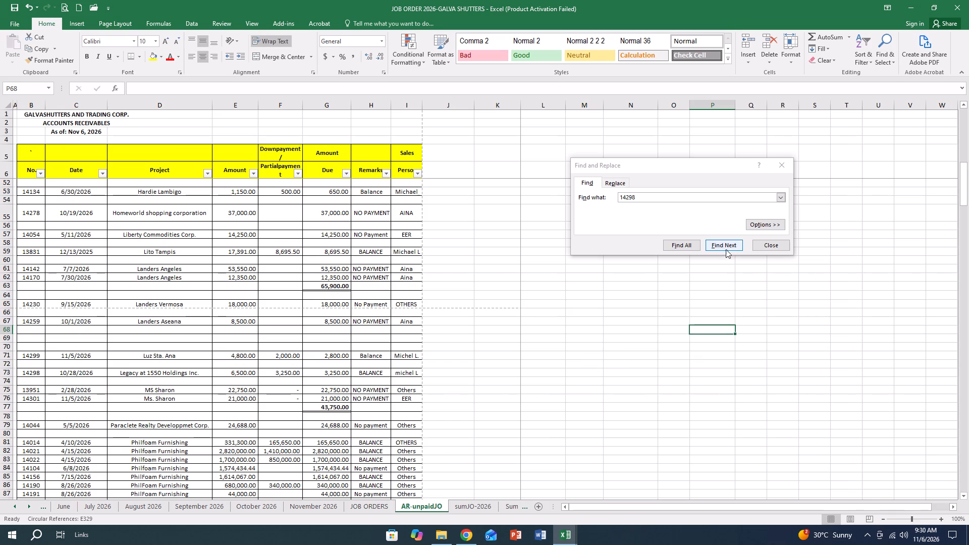
click(724, 246)
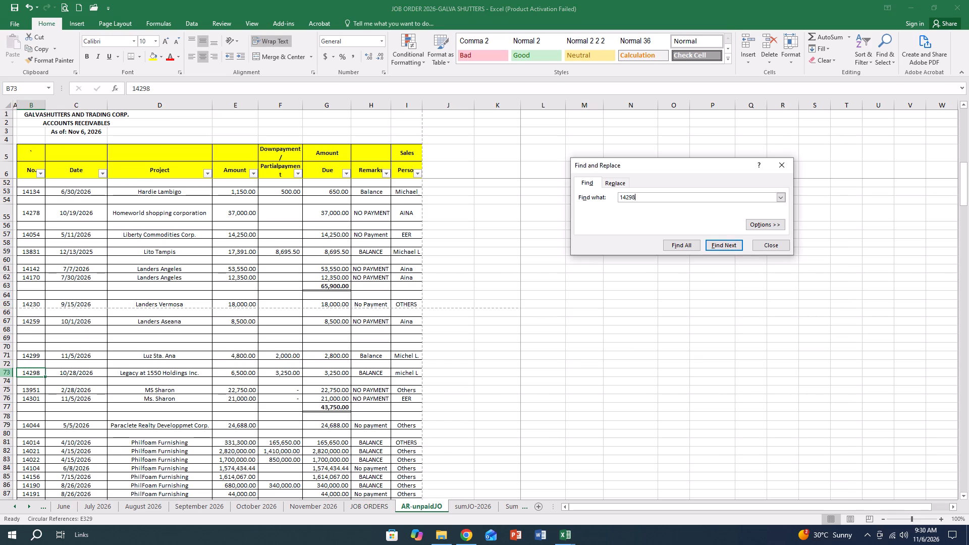
click(9, 372)
key(Delete)
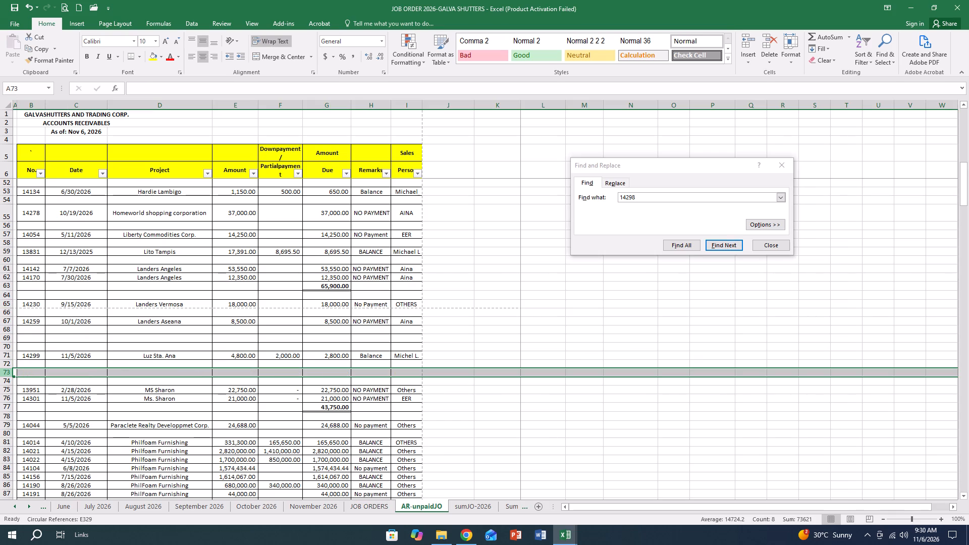
Search the sumJO-2026 sheet for job order 14298.
click(472, 505)
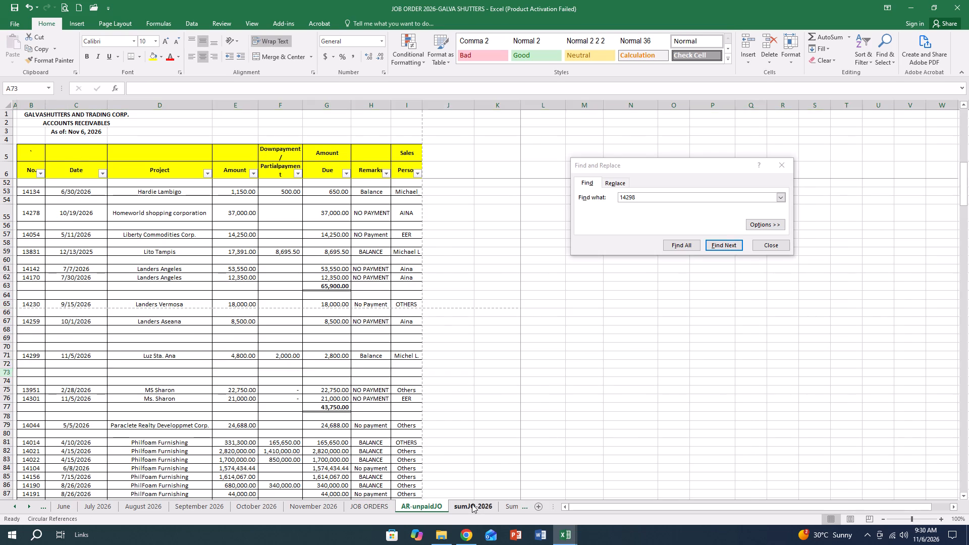
click(703, 356)
click(730, 246)
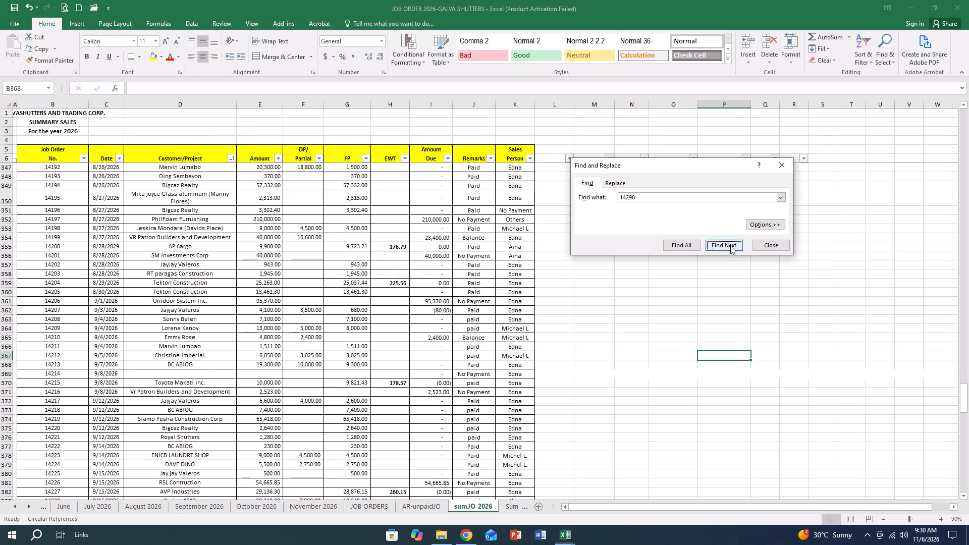
click(484, 294)
click(697, 339)
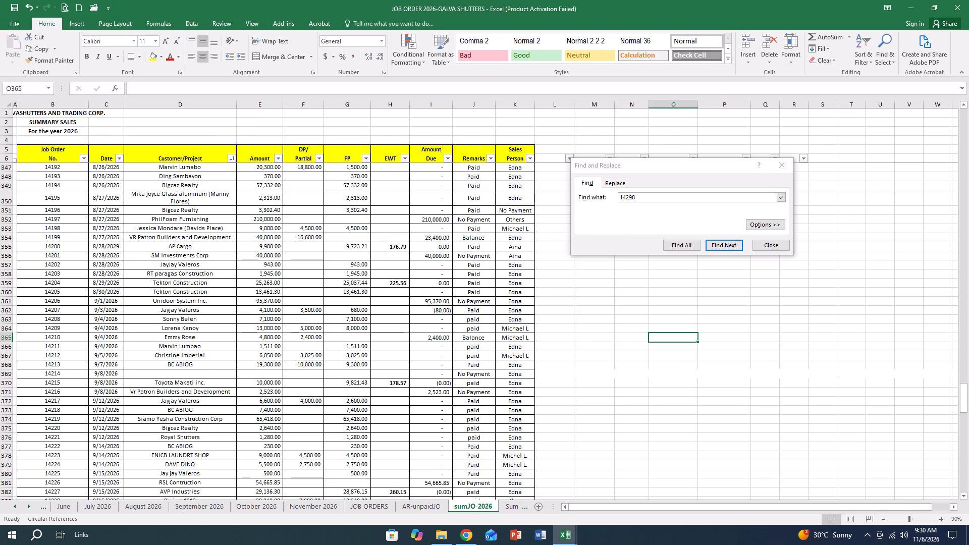
click(730, 248)
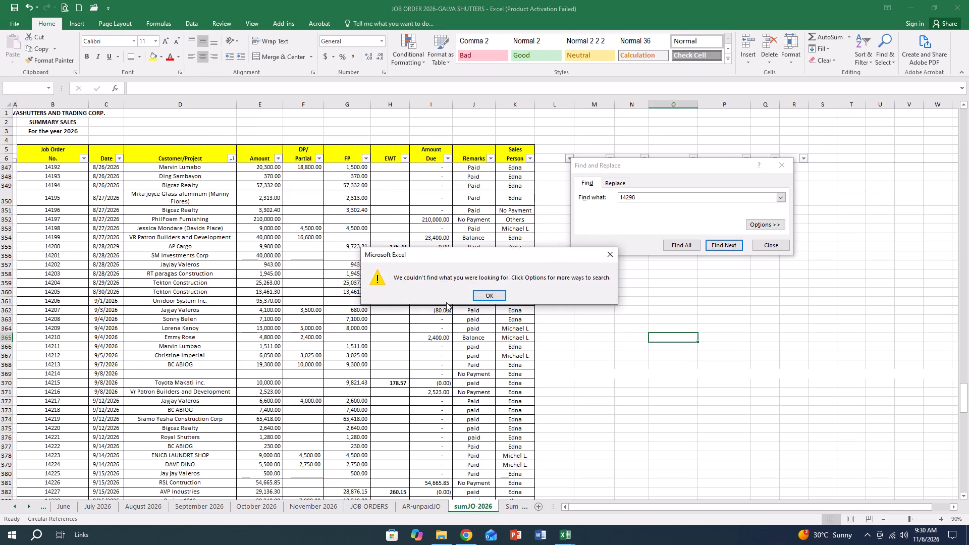
click(497, 296)
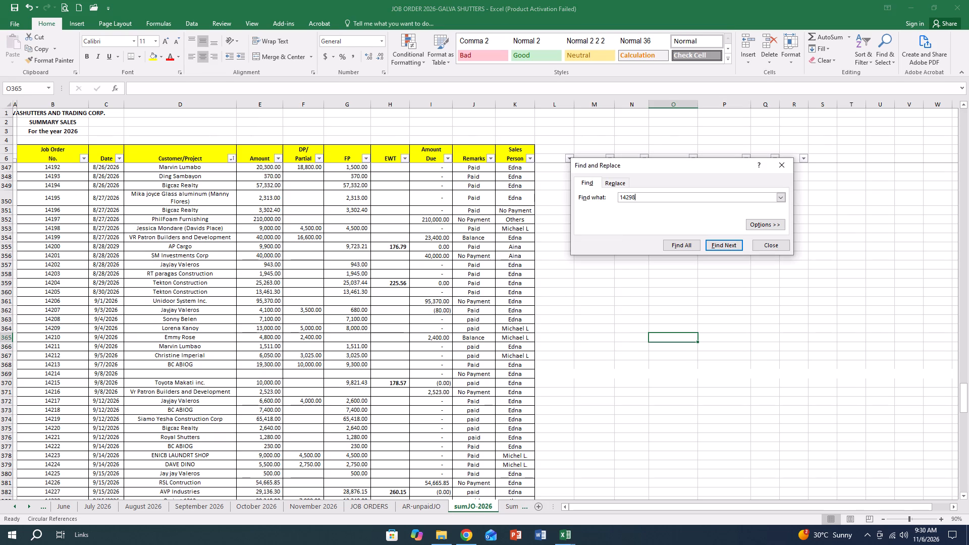
Examine the job order numbers through the end of the sumJO-2026 list to see where 14298 belongs.
scroll(122, 419, down, 2)
scroll(64, 415, down, 3)
click(65, 413)
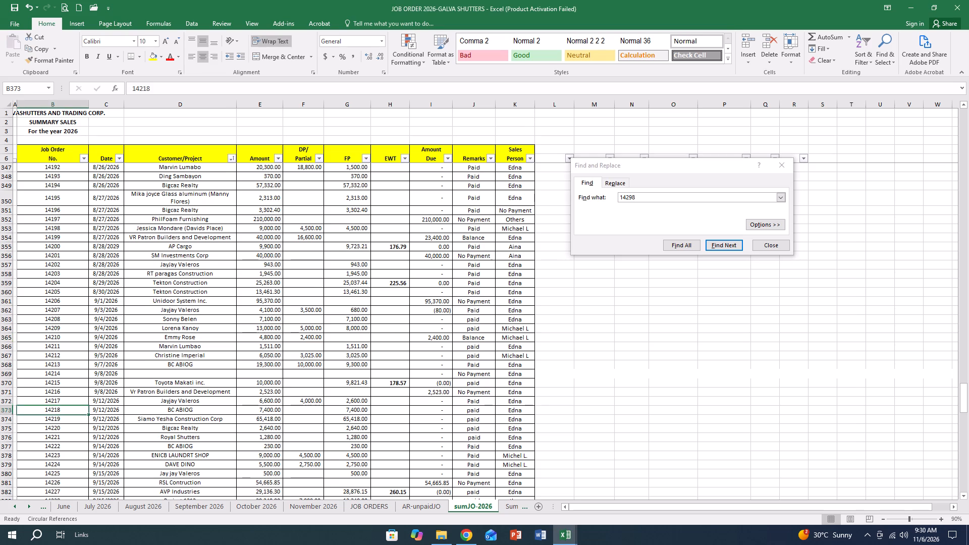
scroll(65, 413, down, 13)
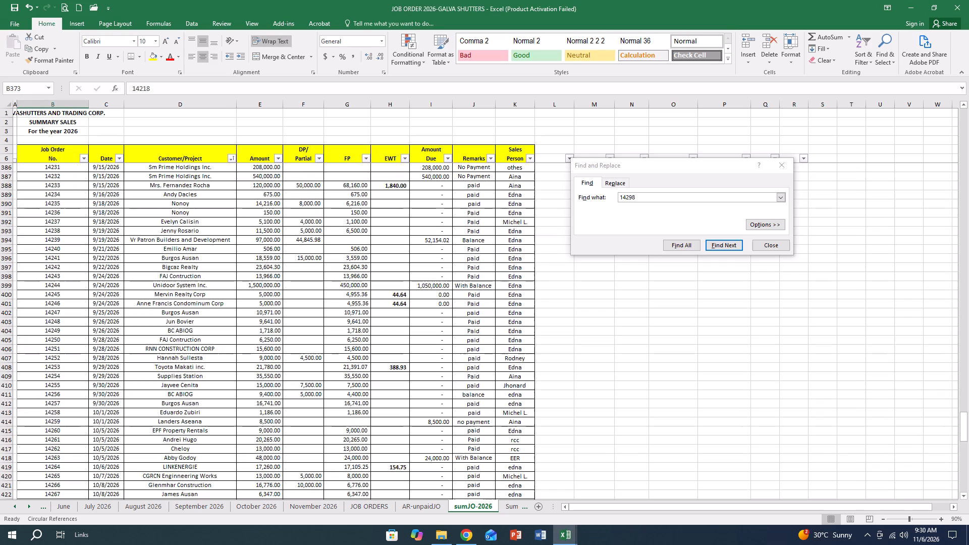
scroll(65, 413, down, 5)
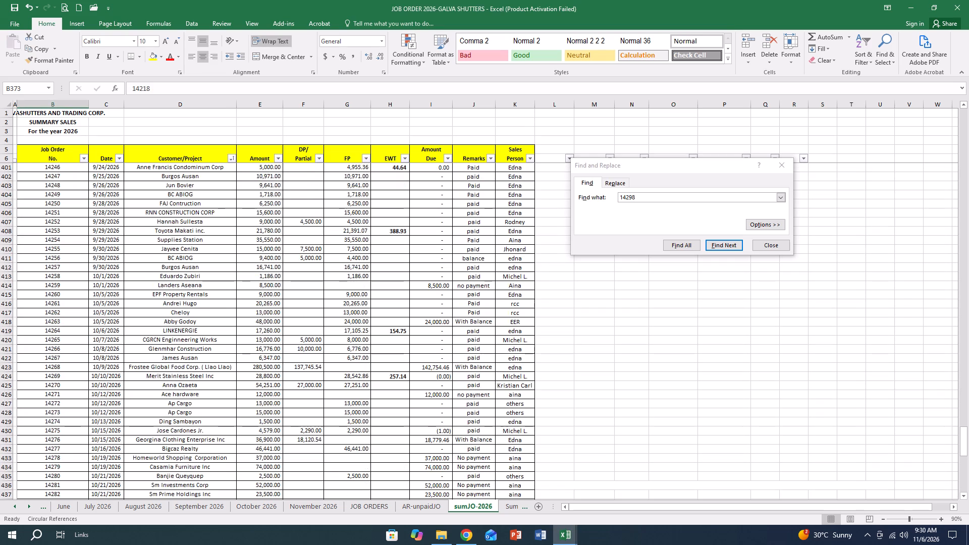
scroll(65, 413, down, 5)
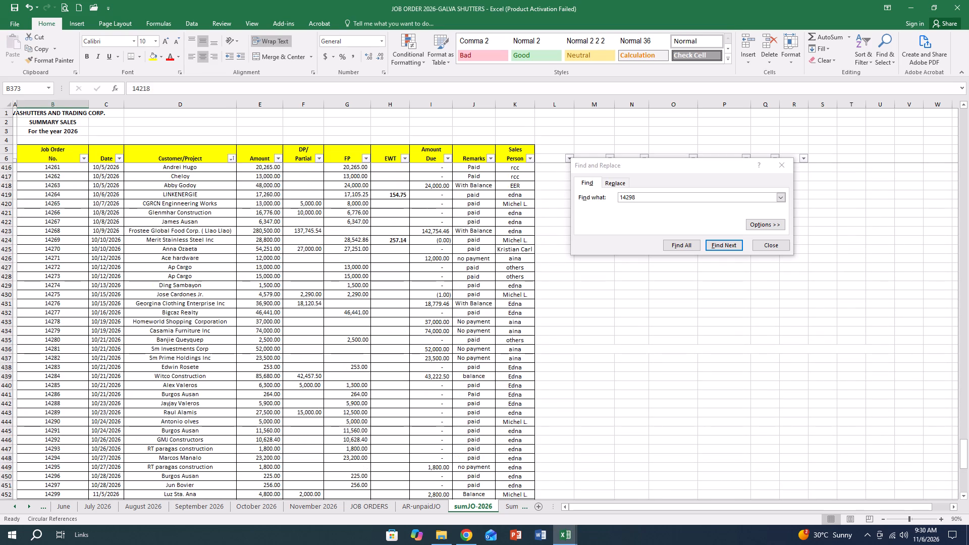
scroll(70, 483, down, 1)
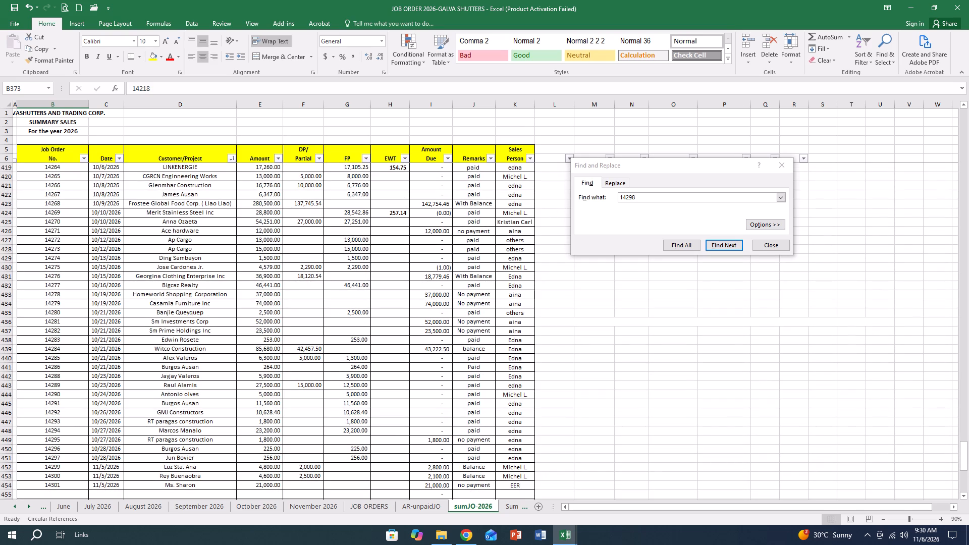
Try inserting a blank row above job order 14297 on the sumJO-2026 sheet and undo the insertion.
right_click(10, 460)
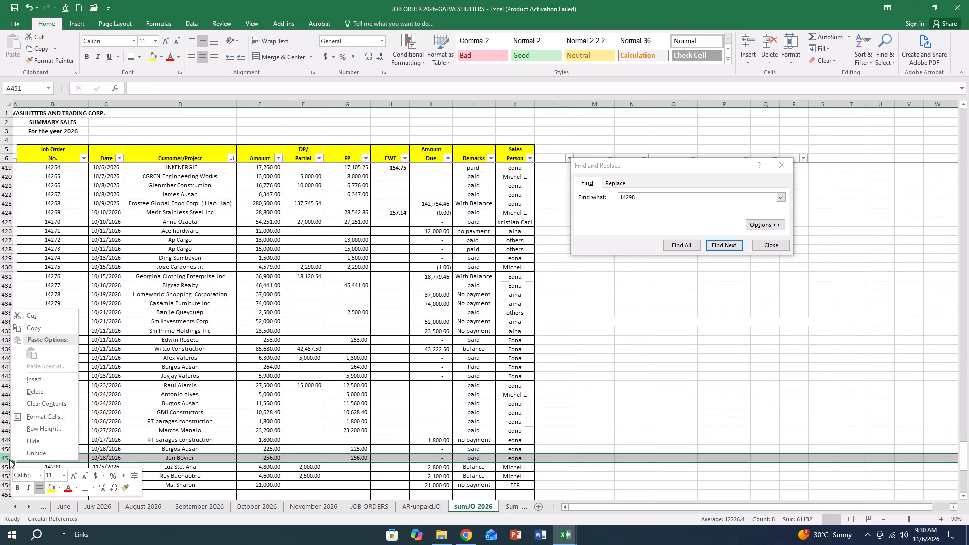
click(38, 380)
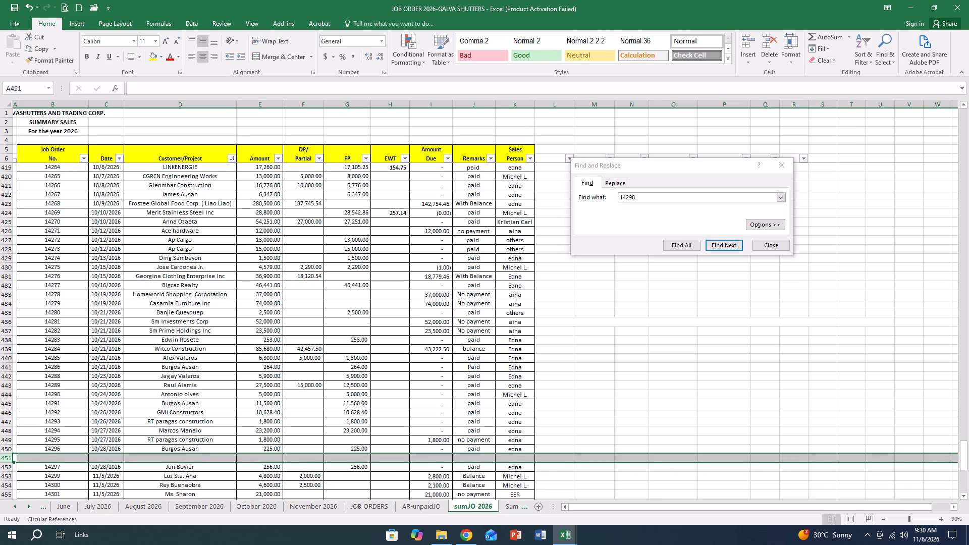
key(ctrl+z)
Insert a blank row between job orders 14297 and 14299 on the sumJO-2026 sheet.
scroll(58, 427, down, 2)
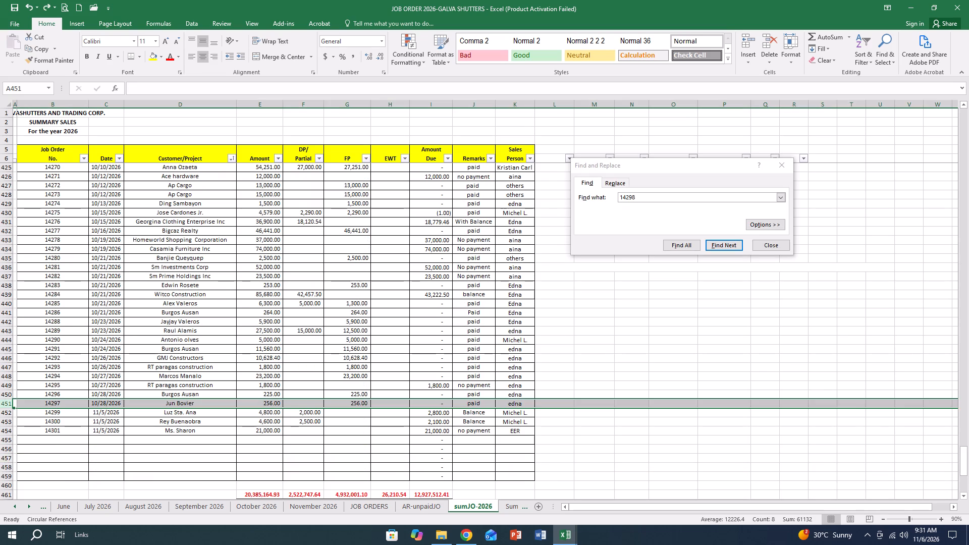
click(5, 413)
right_click(5, 413)
click(37, 334)
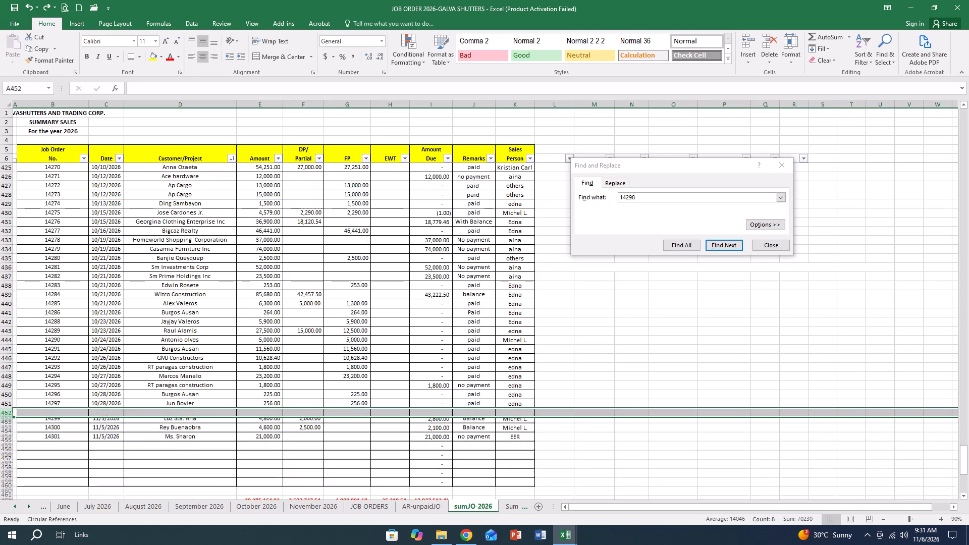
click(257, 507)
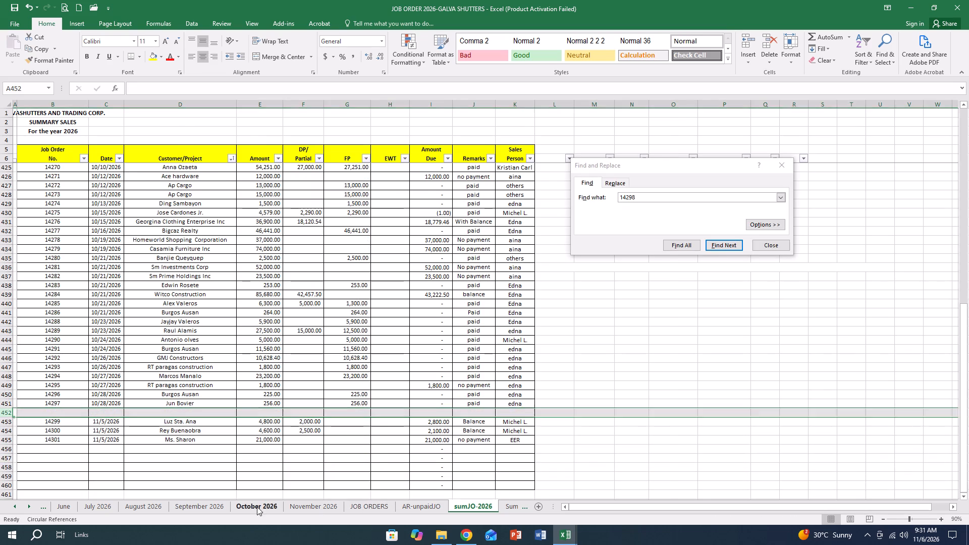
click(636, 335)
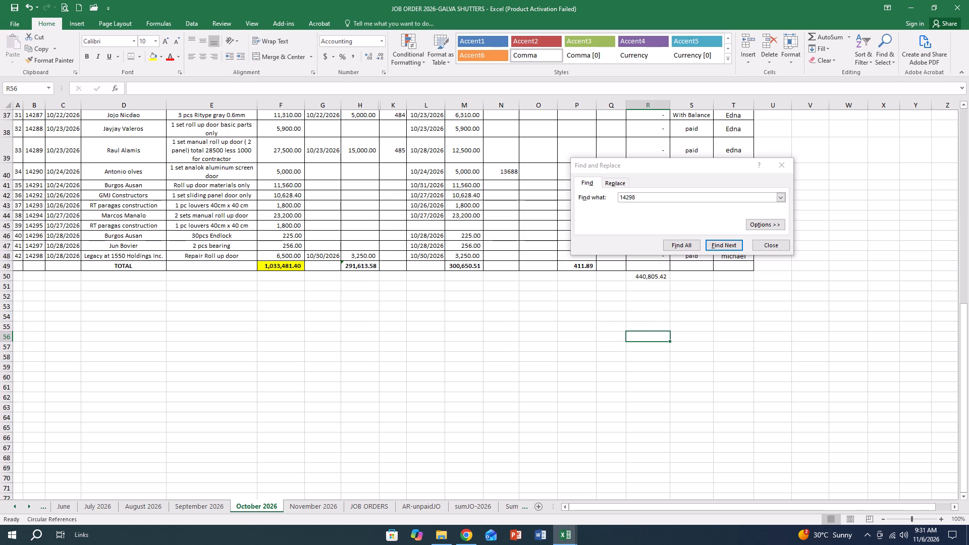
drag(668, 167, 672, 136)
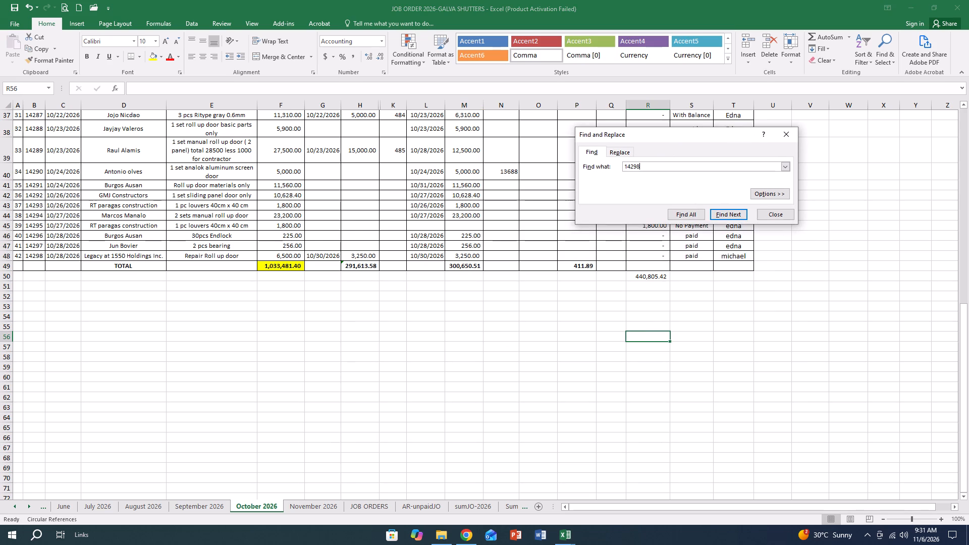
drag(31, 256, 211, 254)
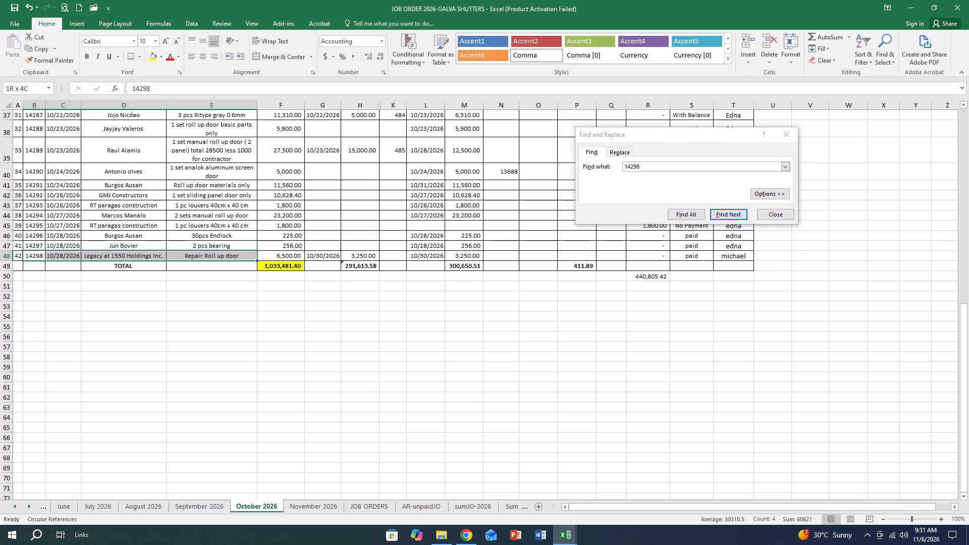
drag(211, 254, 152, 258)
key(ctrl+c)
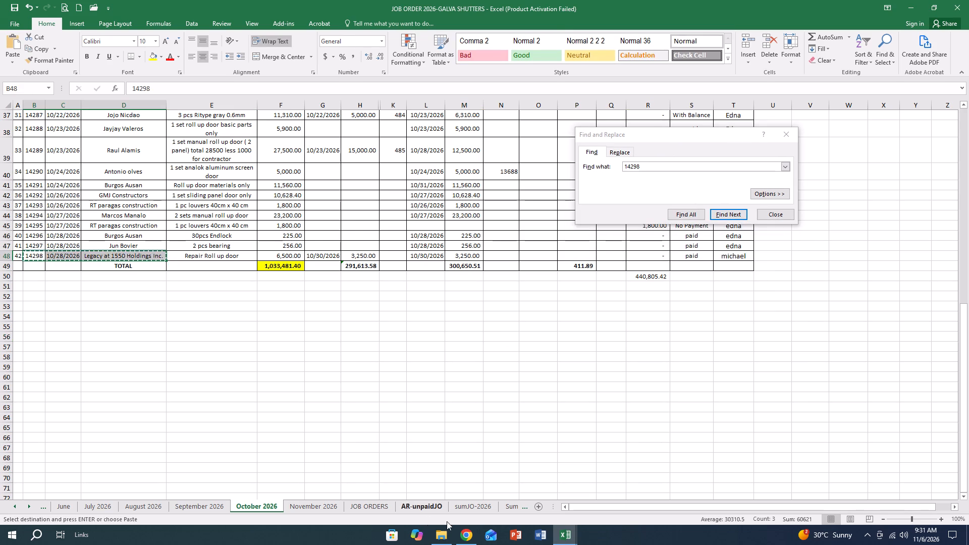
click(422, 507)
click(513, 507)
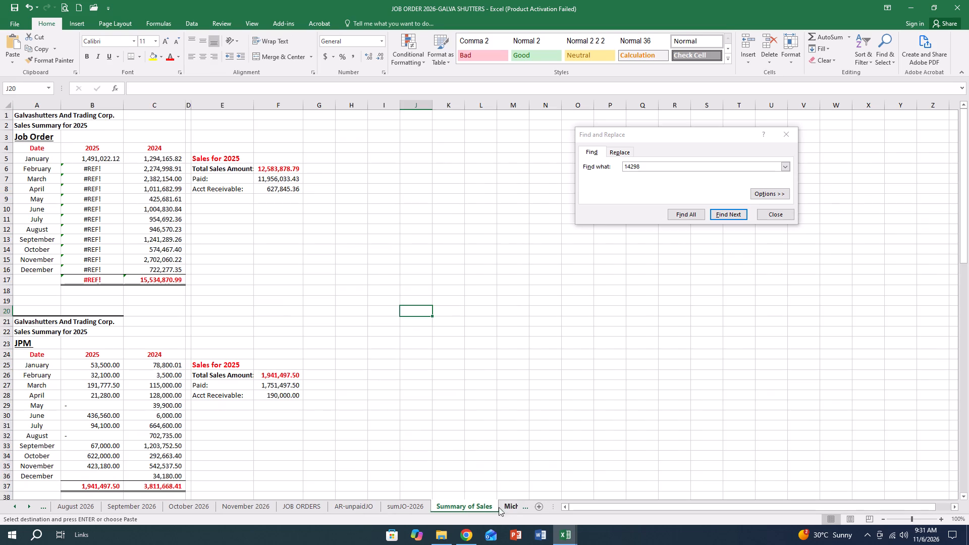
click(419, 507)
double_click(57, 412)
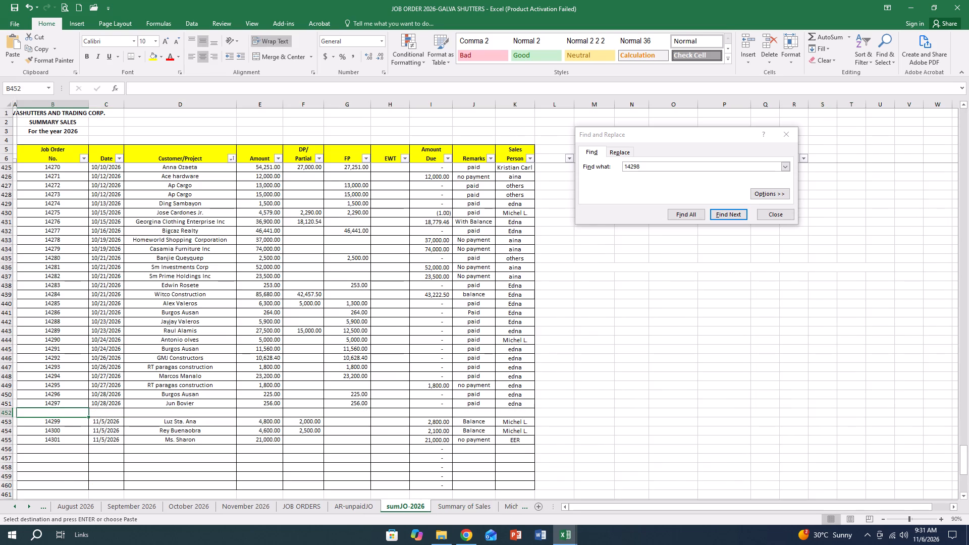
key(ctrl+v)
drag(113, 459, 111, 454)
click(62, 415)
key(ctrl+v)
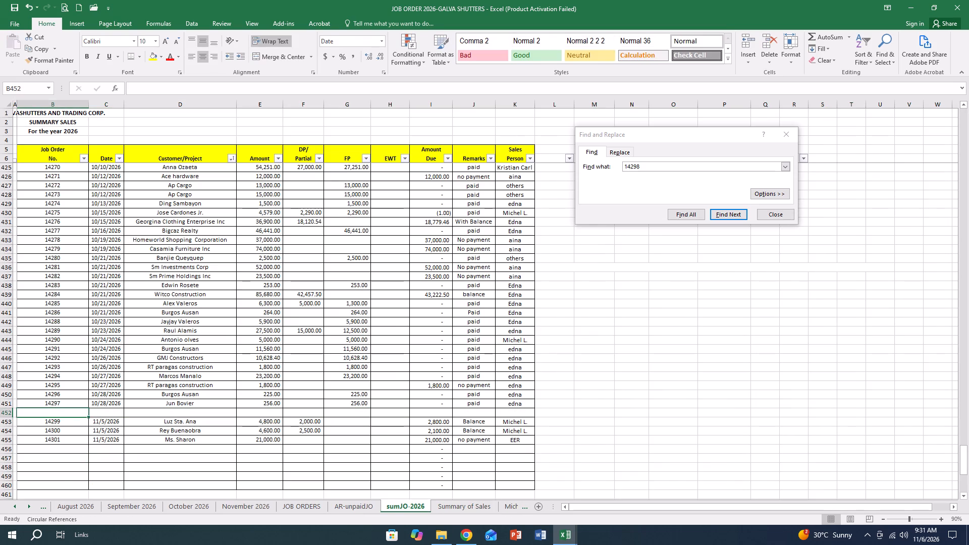
Copy job order 14298's number, date and customer from the October 2026 sheet into the blank row below 14297 on sumJO-2026.
click(192, 506)
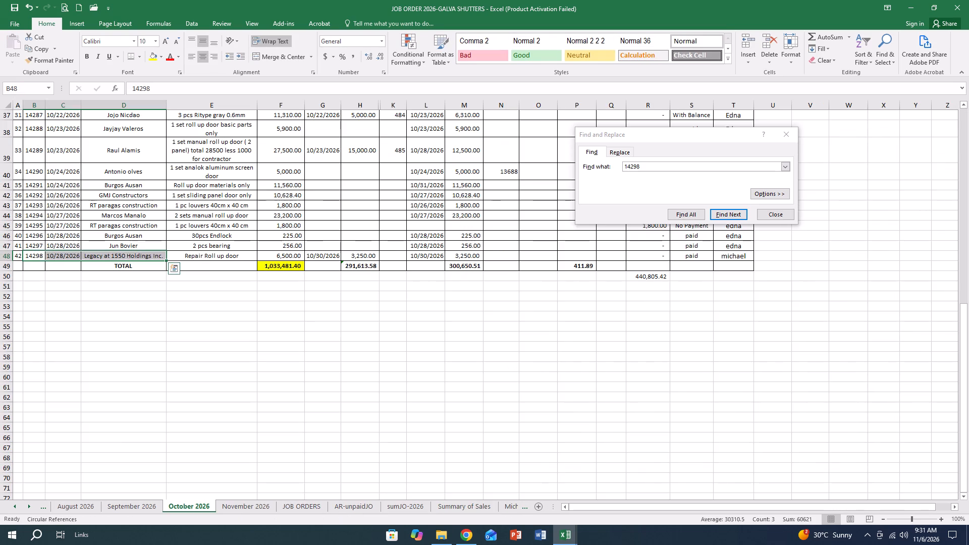
click(100, 346)
drag(32, 255, 124, 255)
key(ctrl+c)
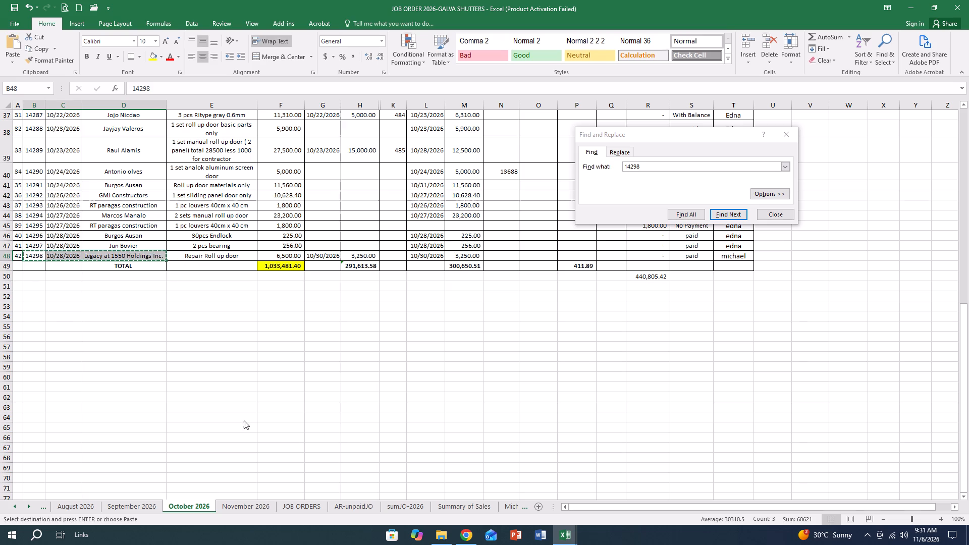
click(465, 503)
click(415, 504)
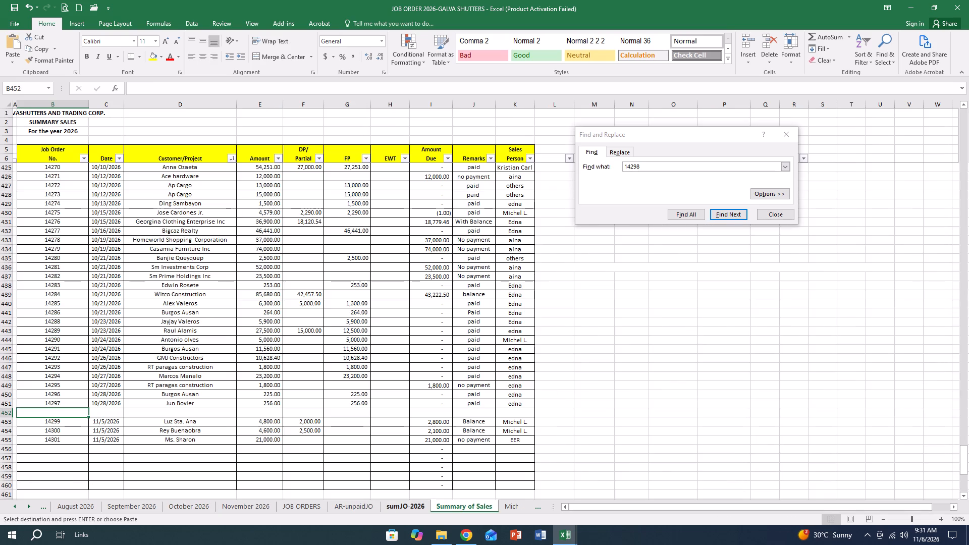
click(49, 413)
key(ctrl+v)
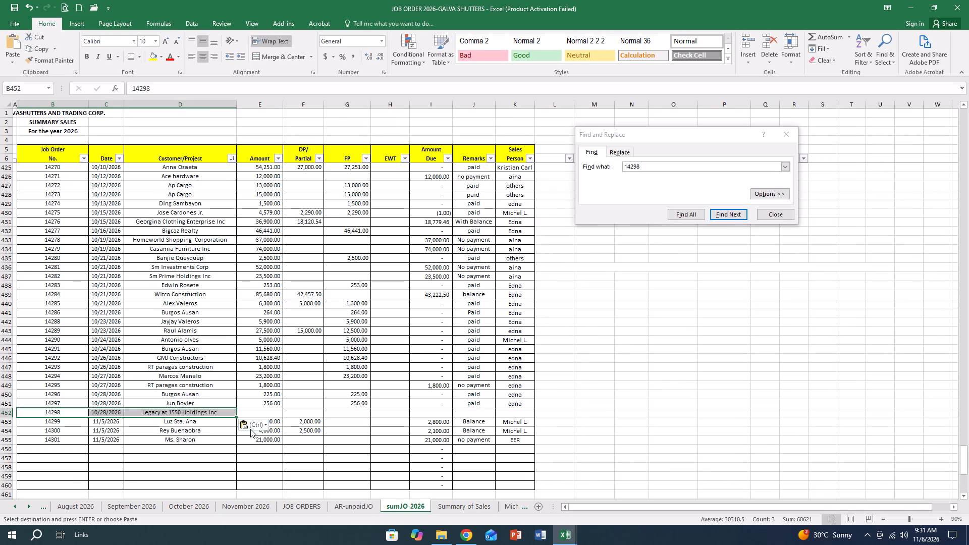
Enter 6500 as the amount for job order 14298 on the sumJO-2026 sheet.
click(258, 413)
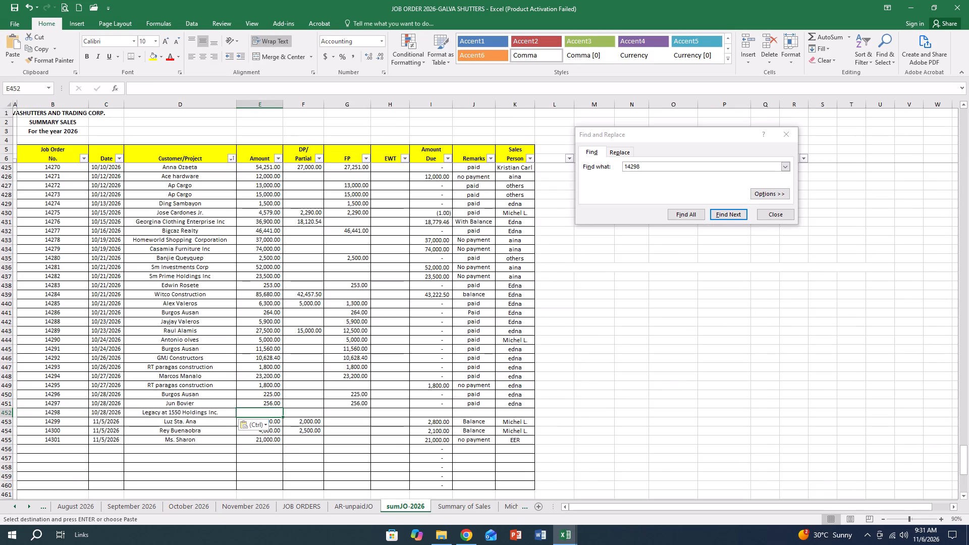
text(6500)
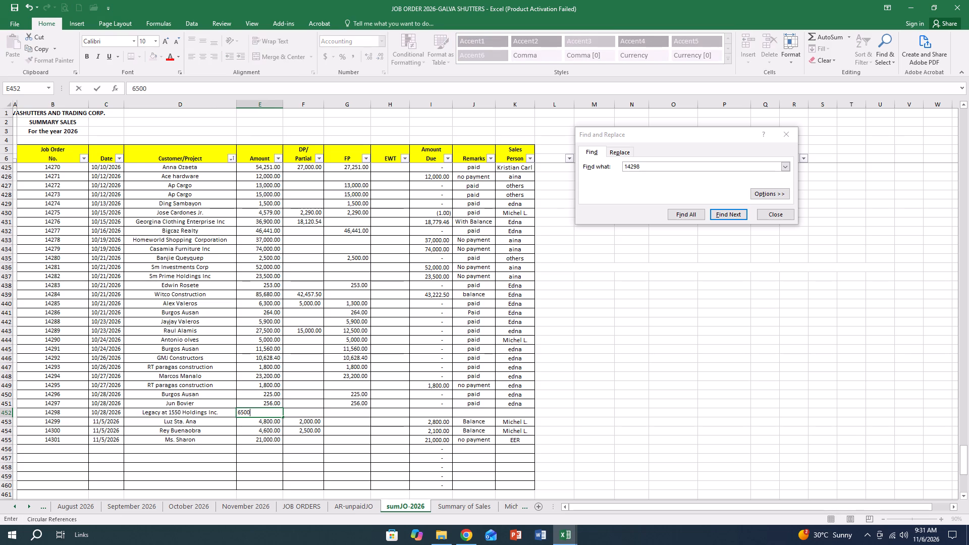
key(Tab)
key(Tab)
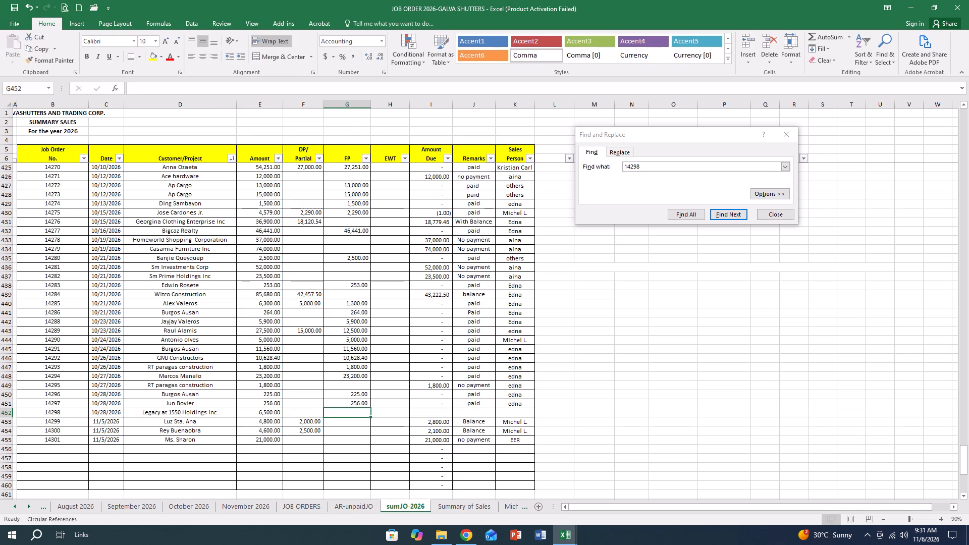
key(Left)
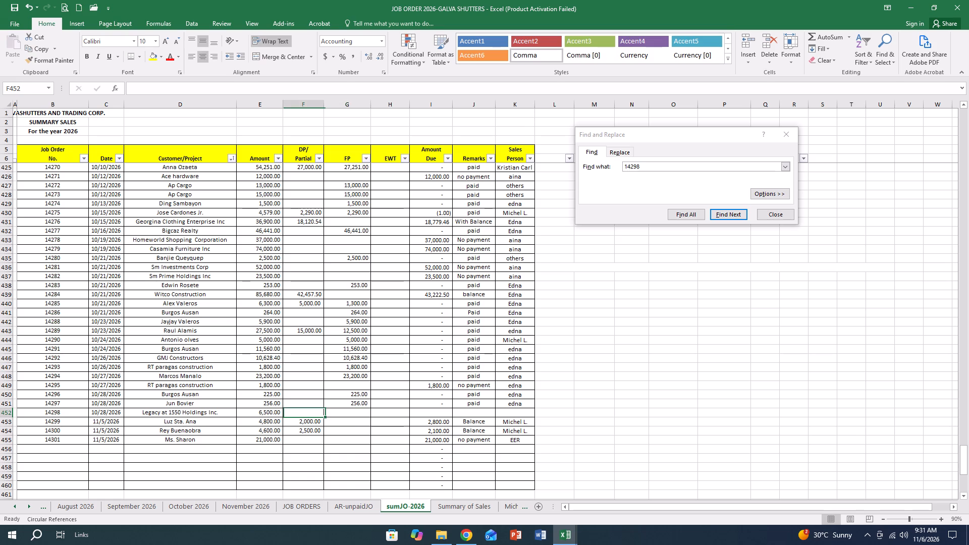
Copy the Amount through Amount Due cells from job order 14297 to 14298's row, and clear the copied Amount and FP values.
drag(256, 406, 426, 403)
key(ctrl+c)
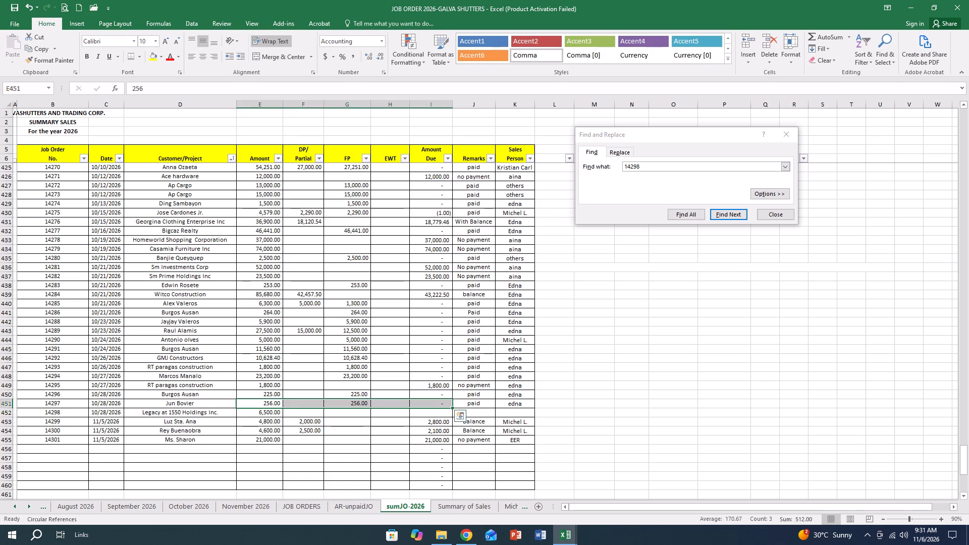
click(265, 412)
key(ctrl+v)
click(264, 415)
click(360, 416)
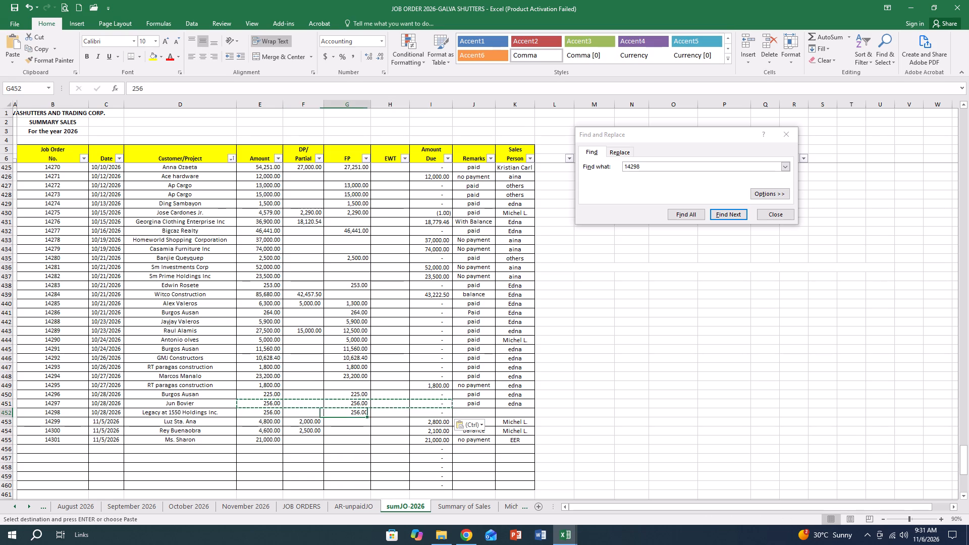
key(Delete)
click(255, 407)
click(255, 410)
key(Delete)
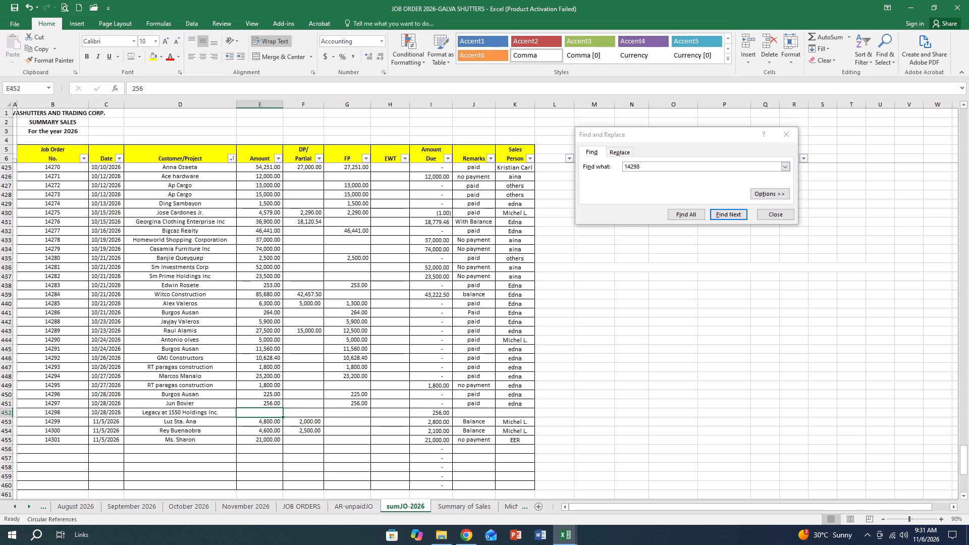
For job order 14298 on sumJO-2026, enter amount 6500, DP/Partial 3250 and FP 3250.
double_click(260, 413)
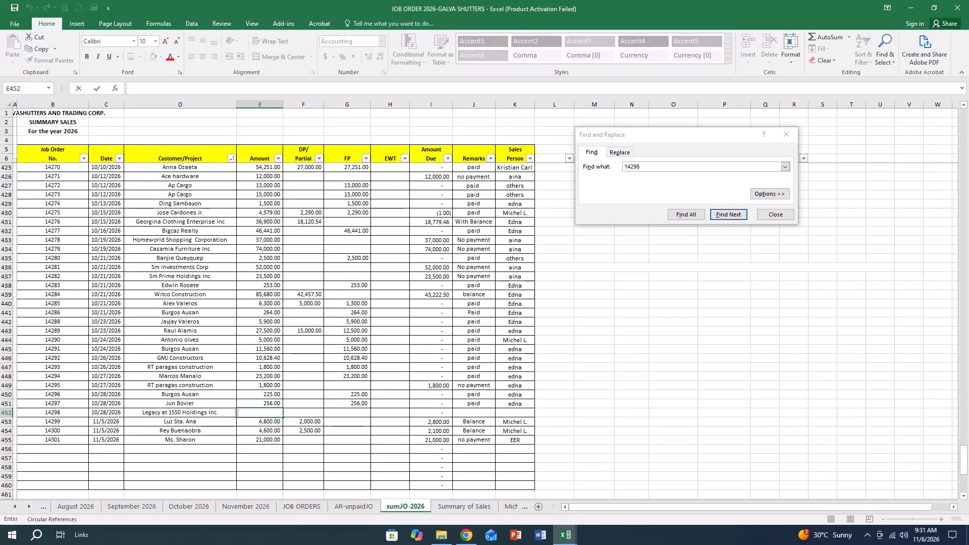
text(142)
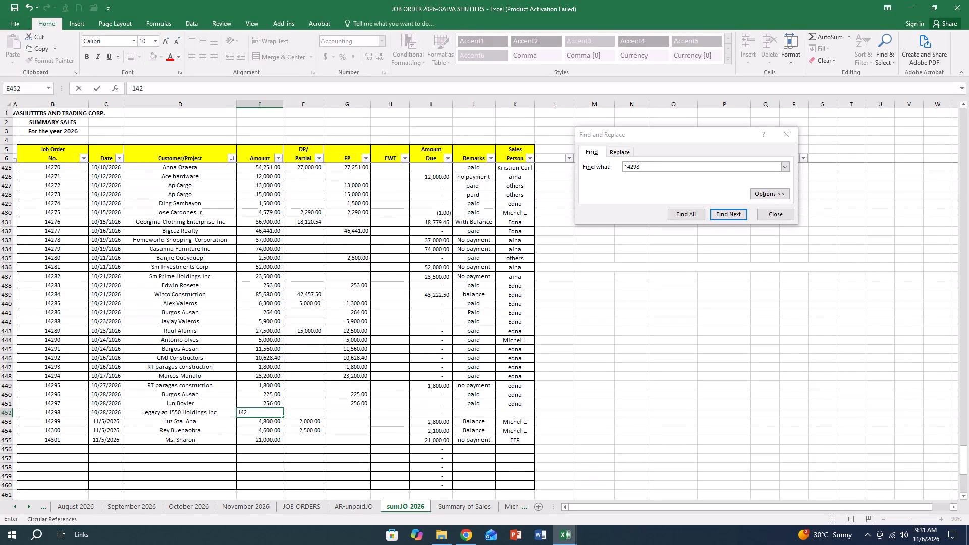
key(BackSpace)
key(BackSpace)
key(BackSpace)
key(BackSpace)
text(6500)
key(Tab)
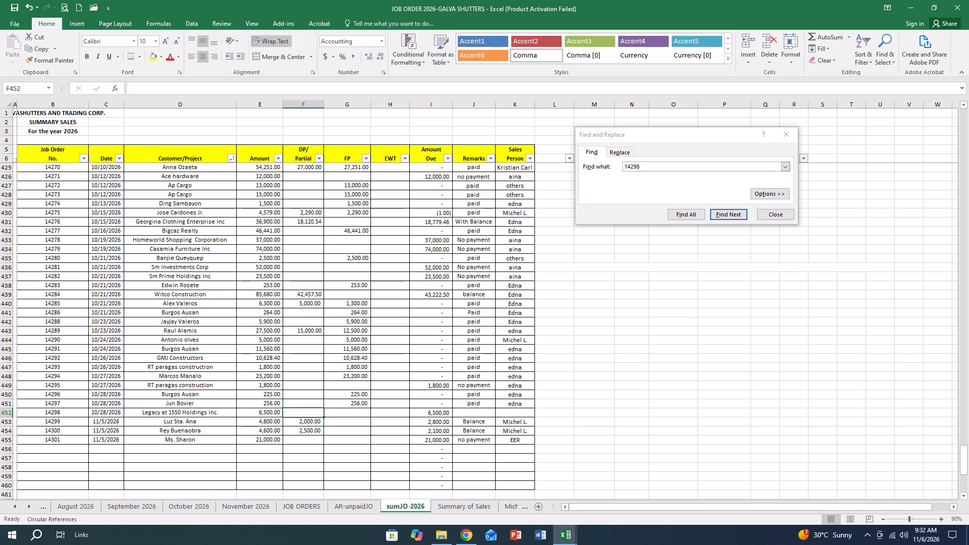
text(3250)
key(Tab)
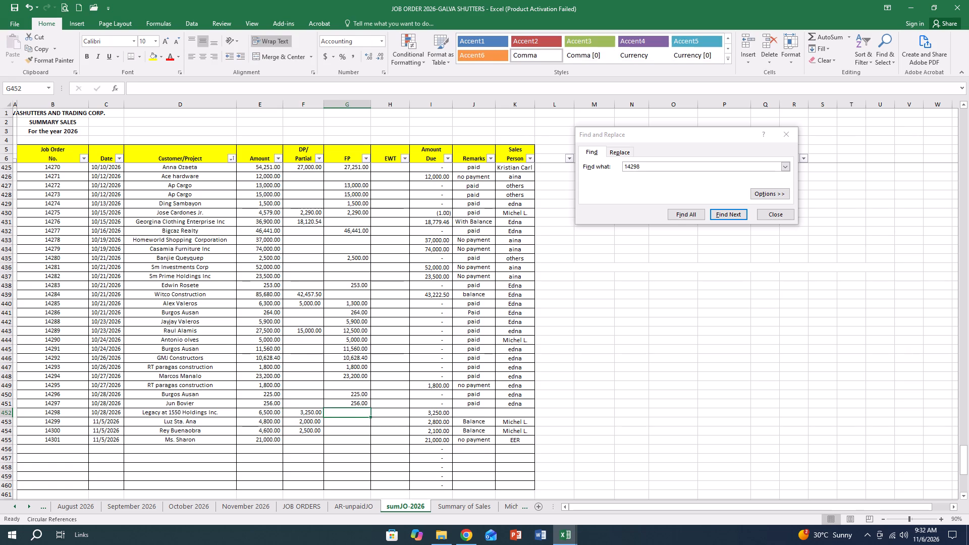
text(3250)
key(Tab)
key(Tab)
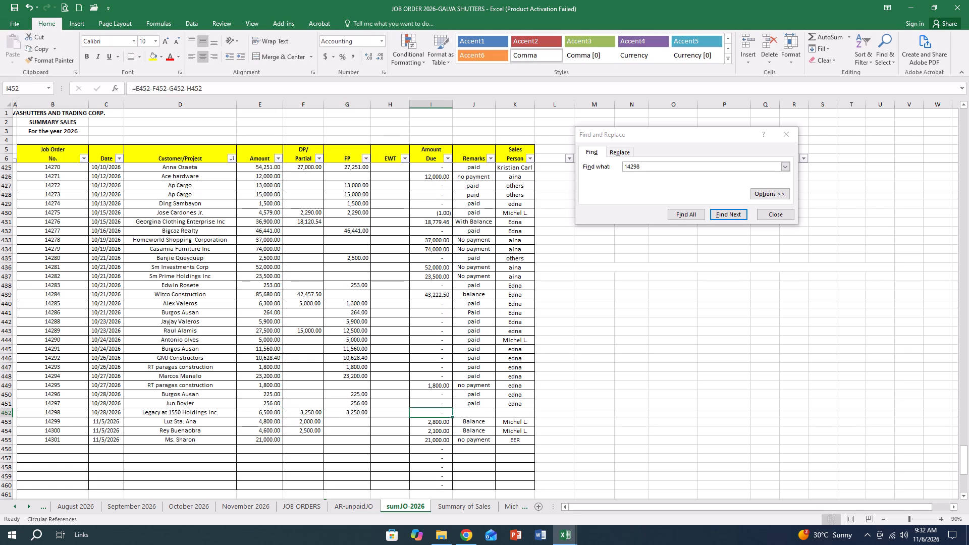
key(Tab)
text(PAID)
key(space)
key(Tab)
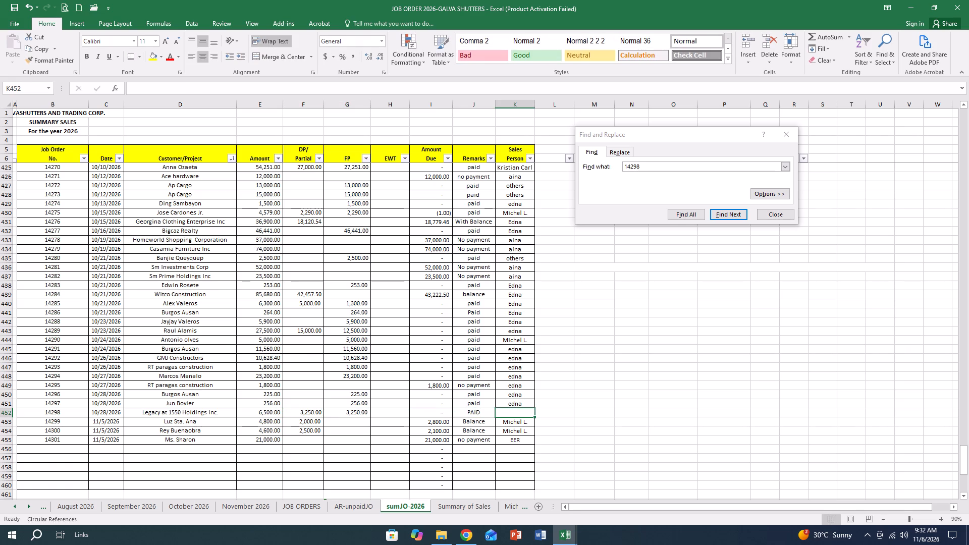
key(Left)
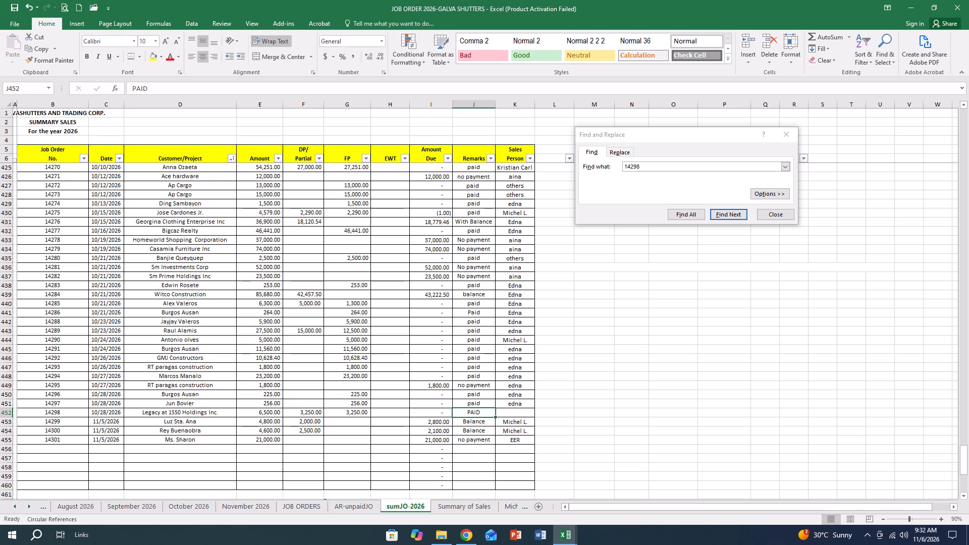
text(pa)
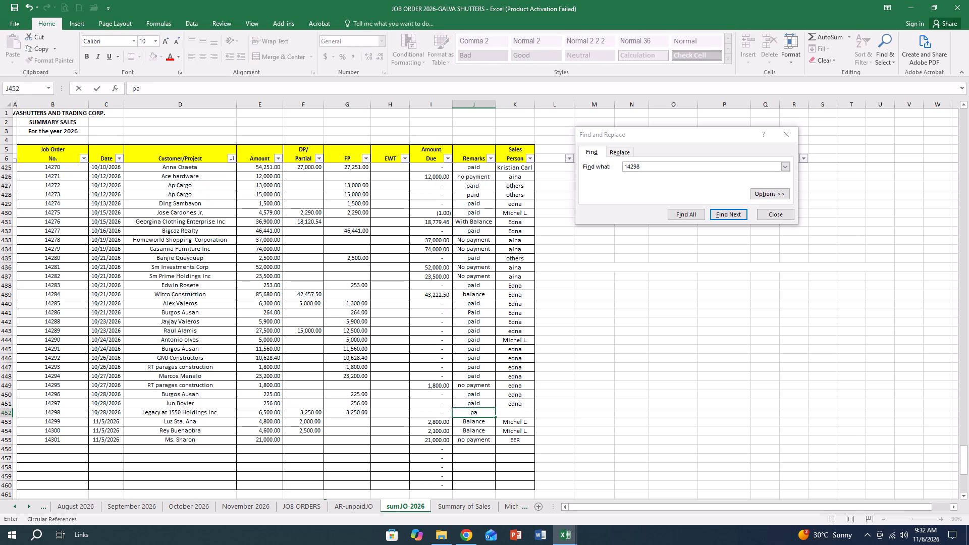
text(id)
key(space)
key(Tab)
text(michel)
key(space)
key(Return)
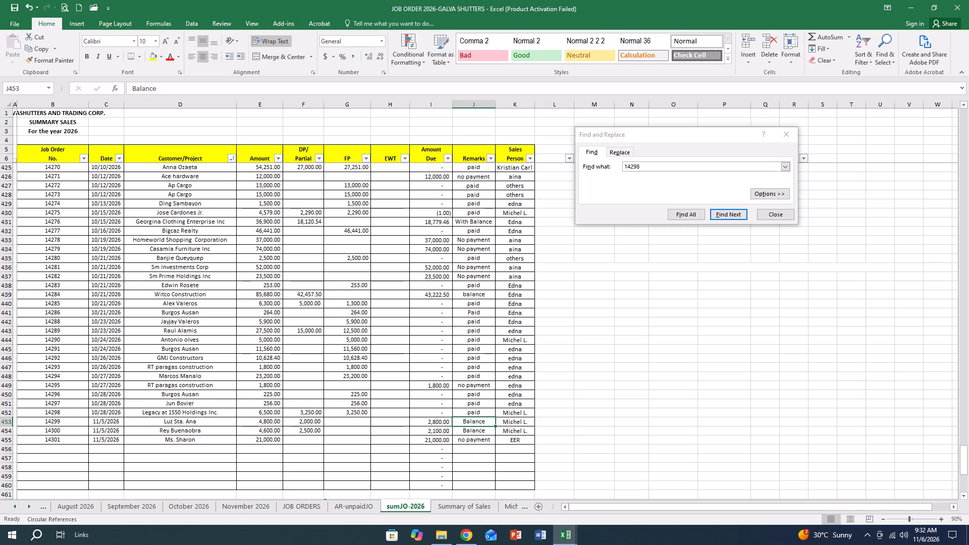
Search the July 2026 sheet for job order 14133.
click(12, 508)
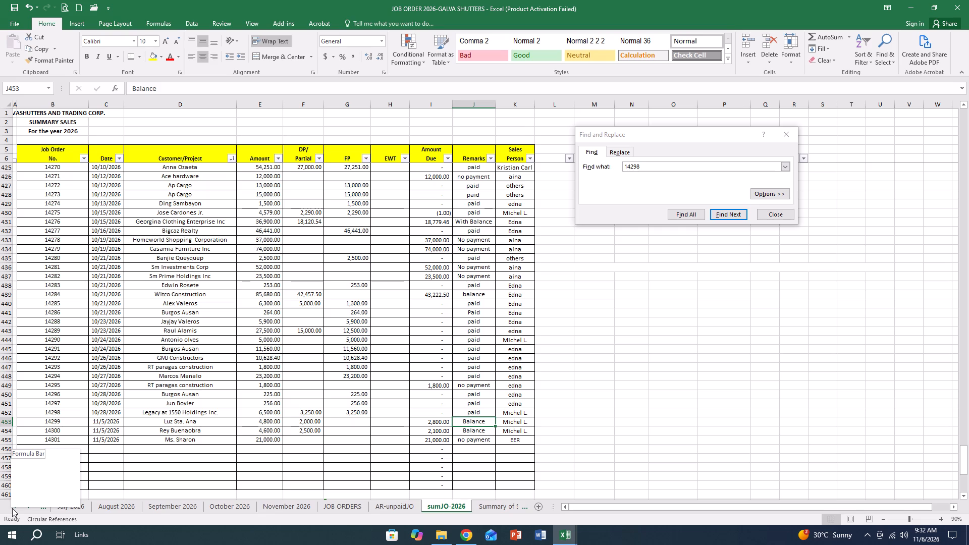
click(76, 506)
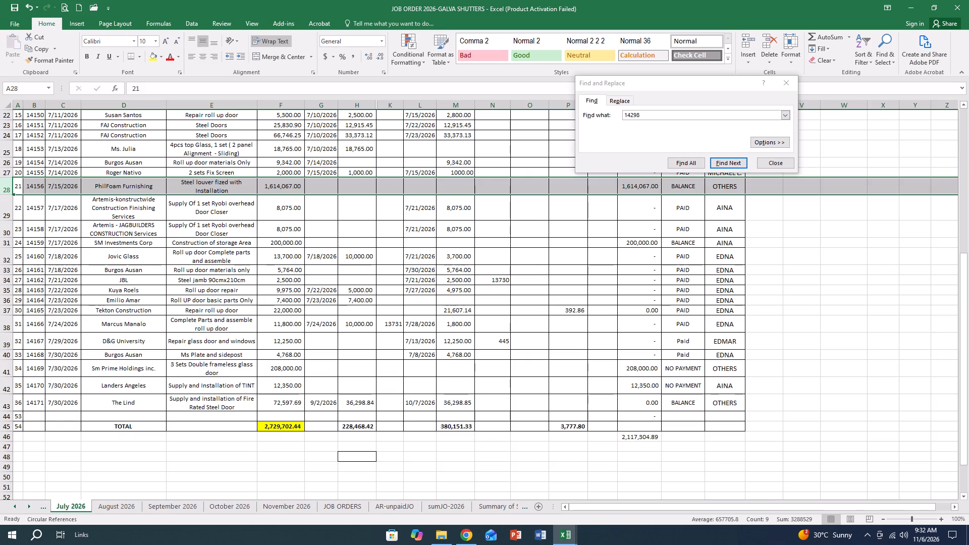
drag(677, 114, 559, 109)
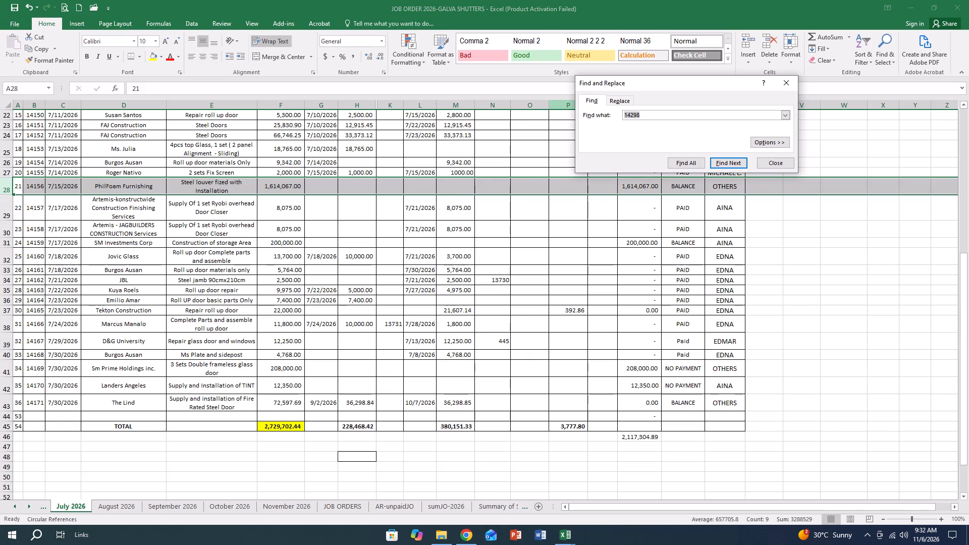
key(BackSpace)
key(BackSpace)
key(BackSpace)
text(14133)
key(Return)
click(487, 292)
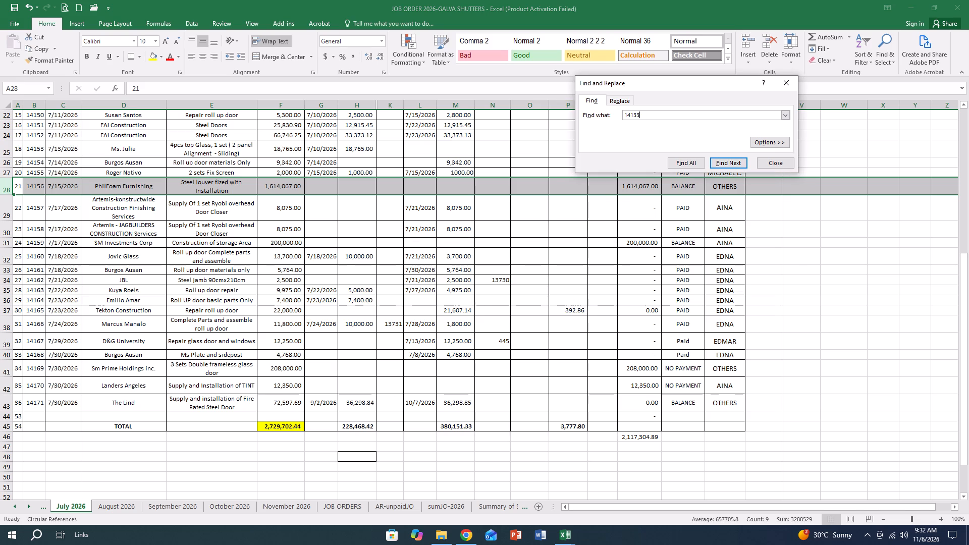
click(441, 468)
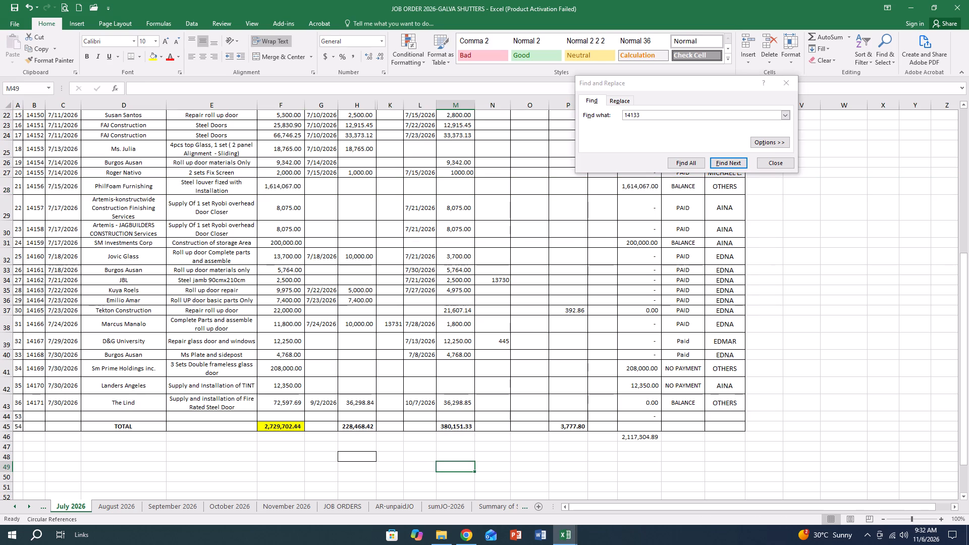
Search the July 2026 and June sheets for job order 14133 and select its row.
click(721, 167)
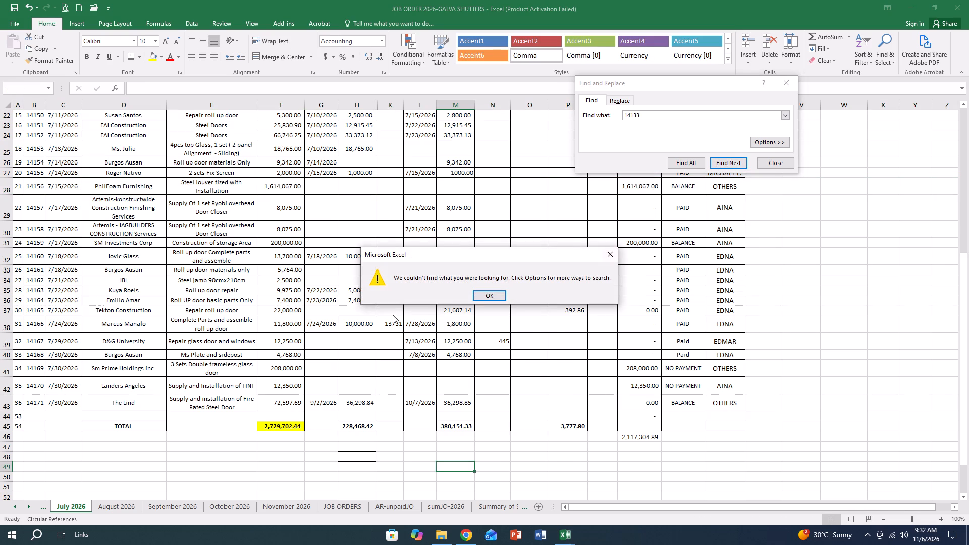
click(482, 290)
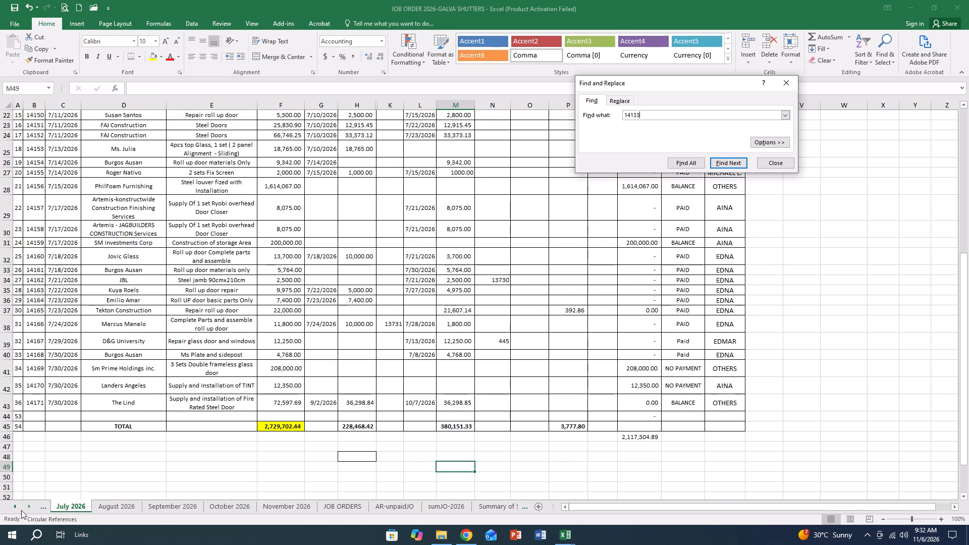
click(15, 506)
click(65, 510)
click(825, 271)
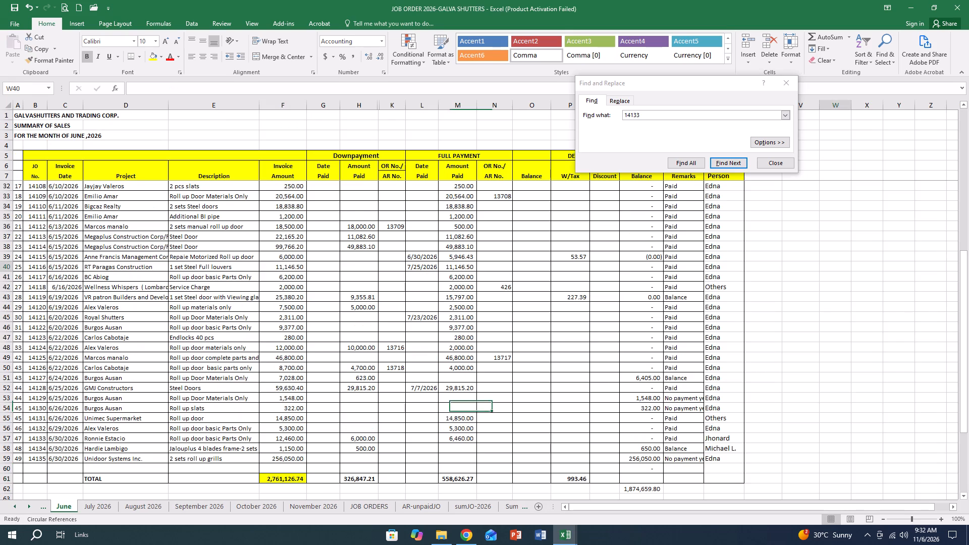
click(728, 163)
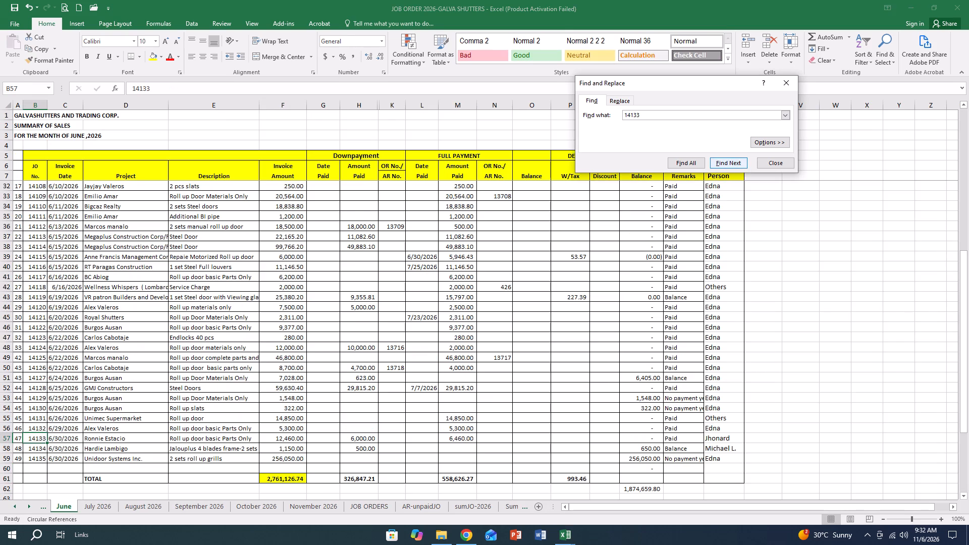
click(8, 440)
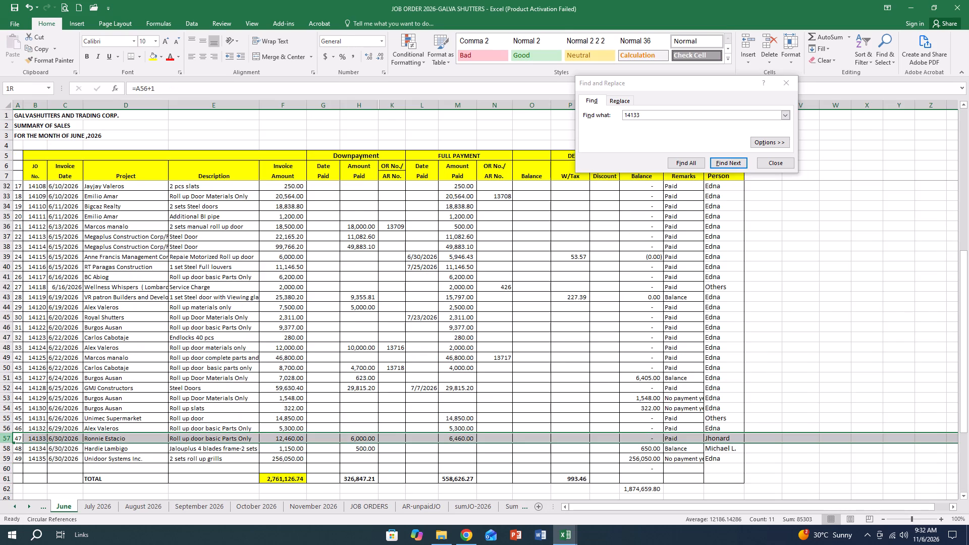
Search the JOB ORDERS sheet for job order 14133.
click(411, 506)
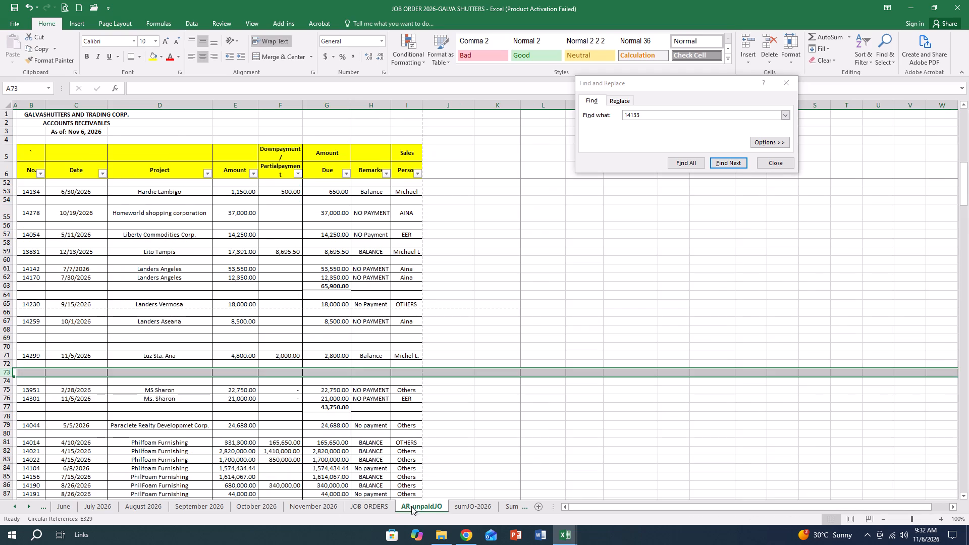
click(386, 505)
click(670, 269)
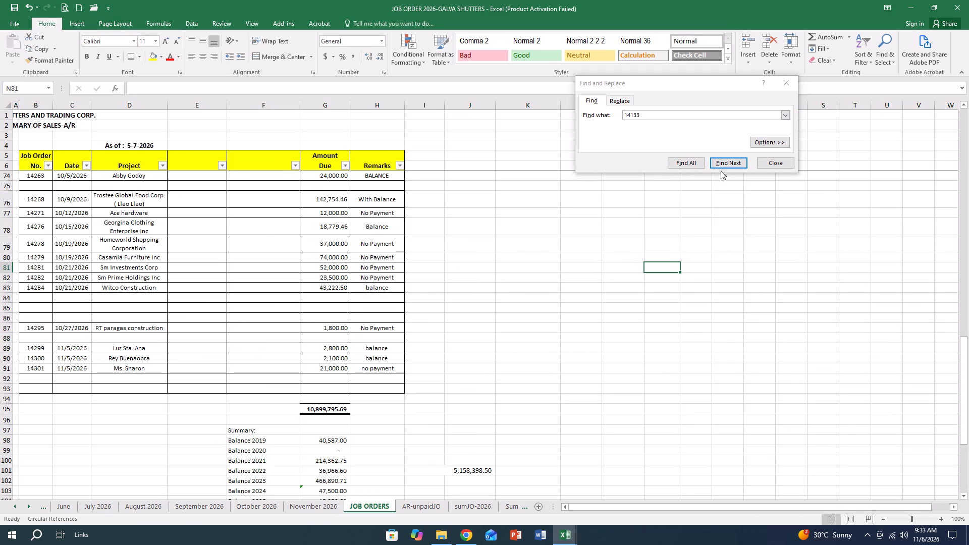
click(725, 162)
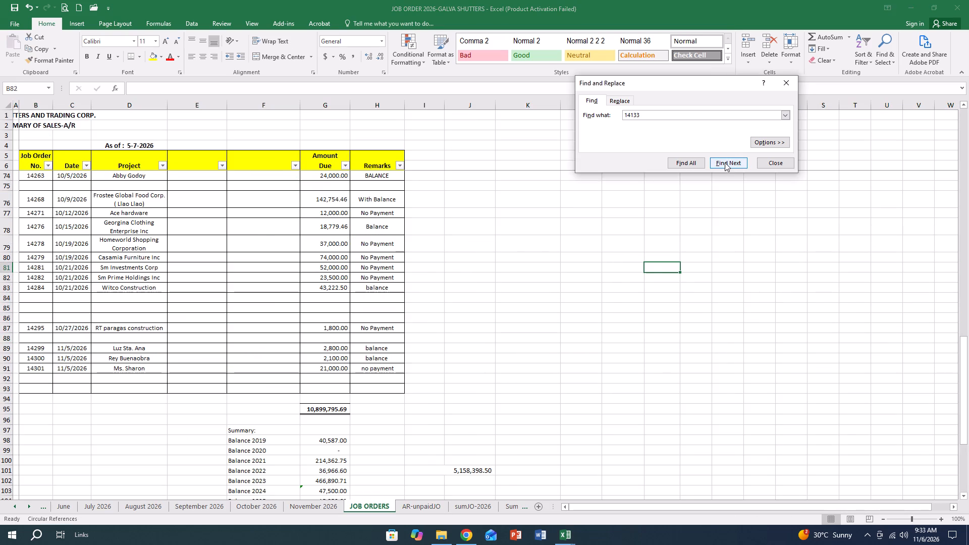
click(493, 296)
Find job order 14133 on the AR-unpaidJO sheet and clear the contents of its entire row.
click(413, 506)
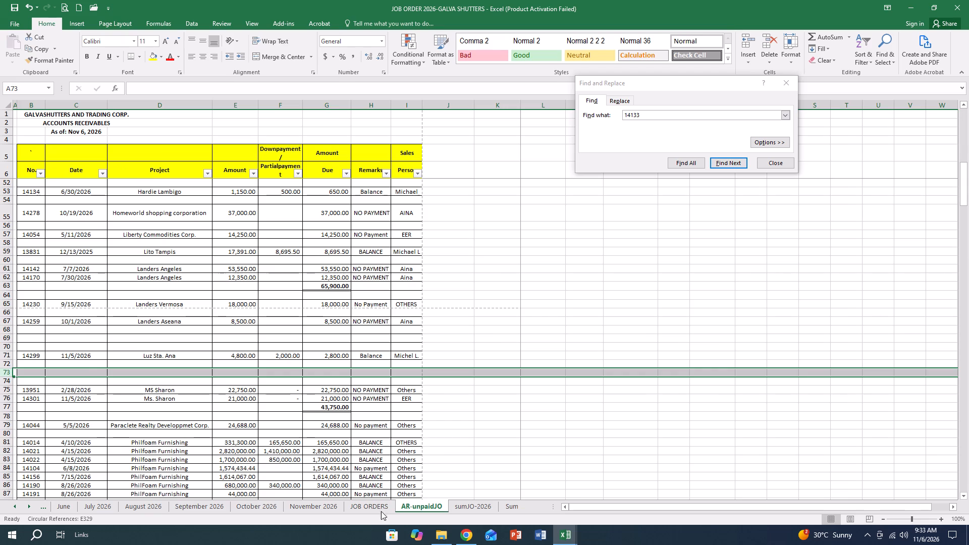
click(648, 267)
click(727, 165)
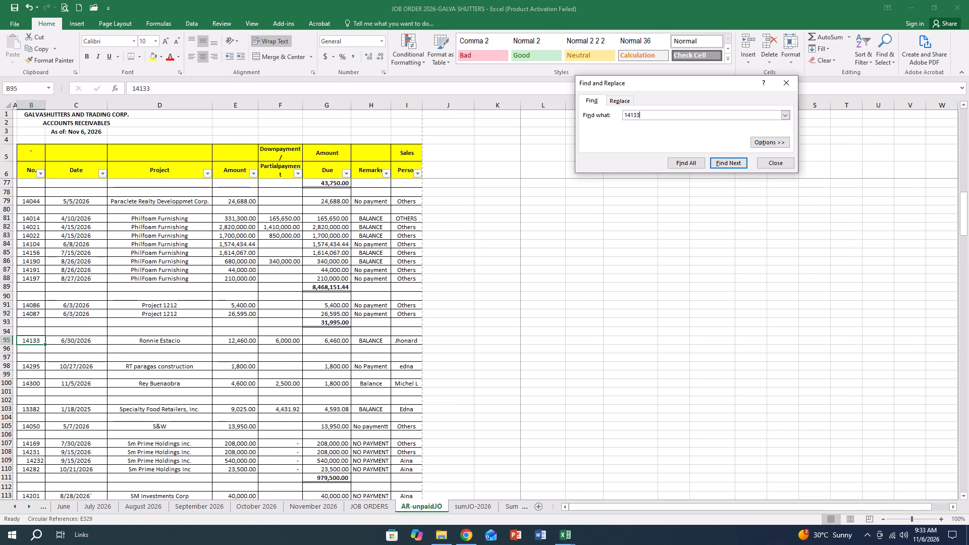
click(6, 341)
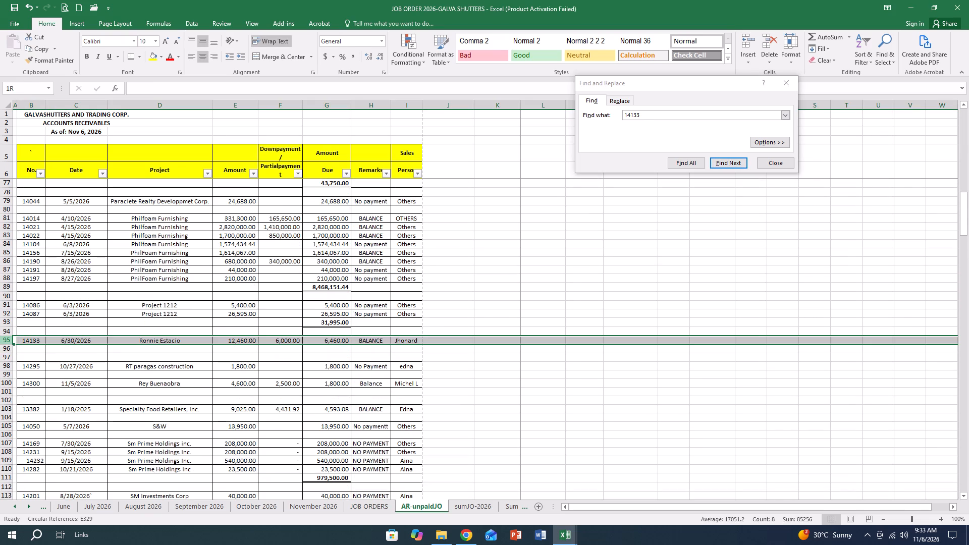
key(Delete)
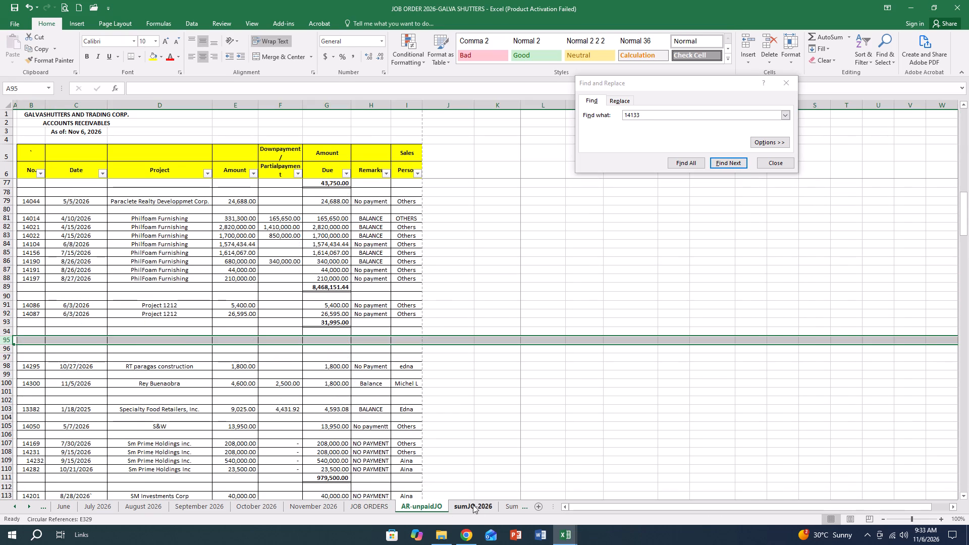
Search the sumJO-2026 sheet for job order 14133.
click(473, 505)
click(658, 290)
click(729, 163)
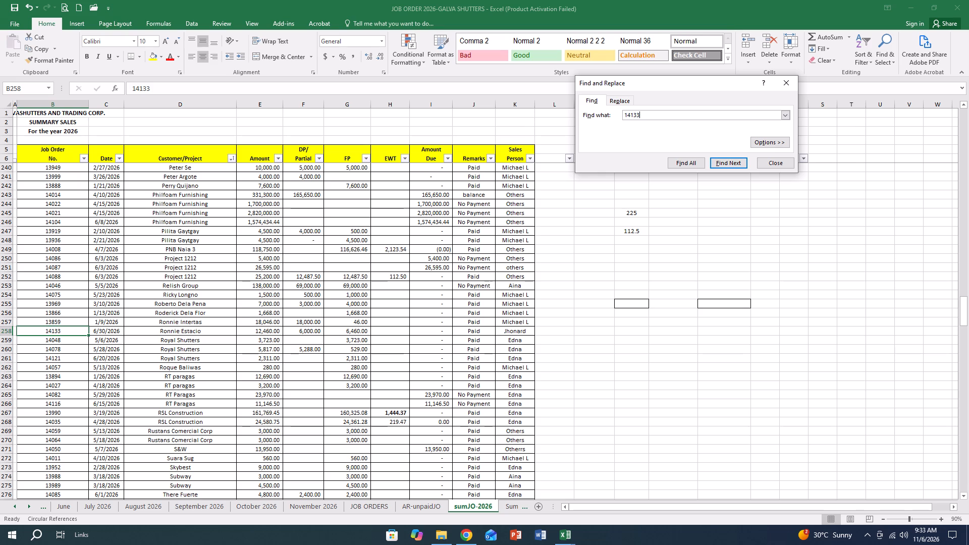
Search the September 2026 sheet for job order 14210.
click(209, 510)
drag(661, 93, 533, 89)
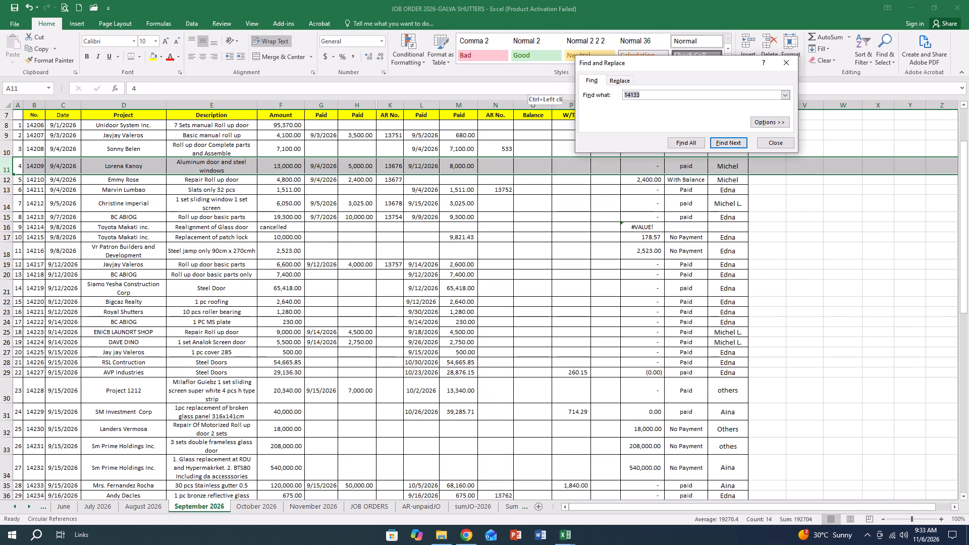
text(14)
text(210)
key(Return)
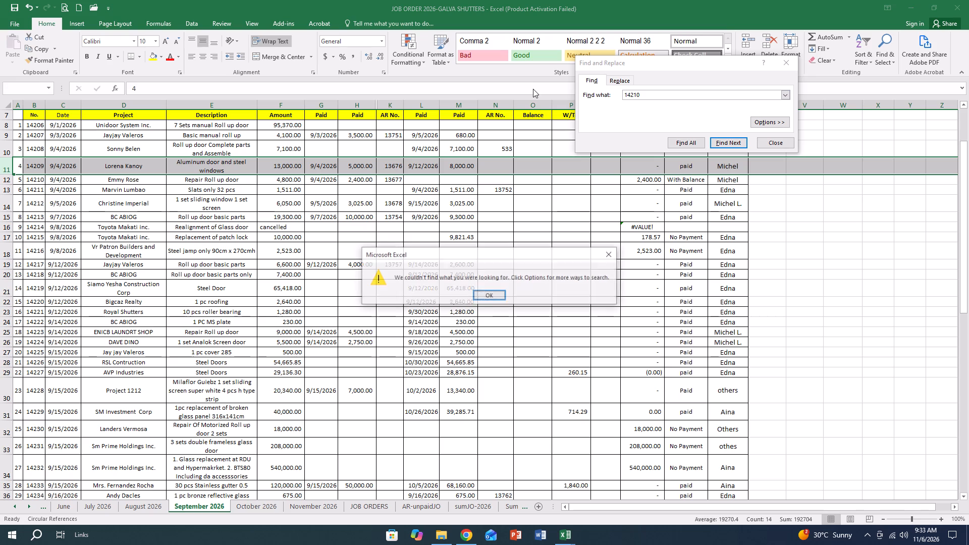
click(491, 299)
click(958, 268)
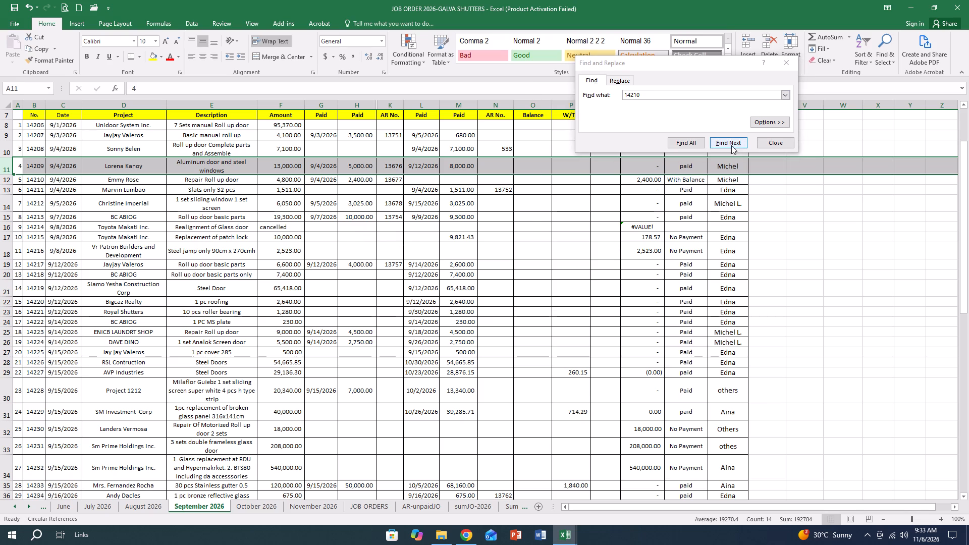
click(766, 214)
click(721, 143)
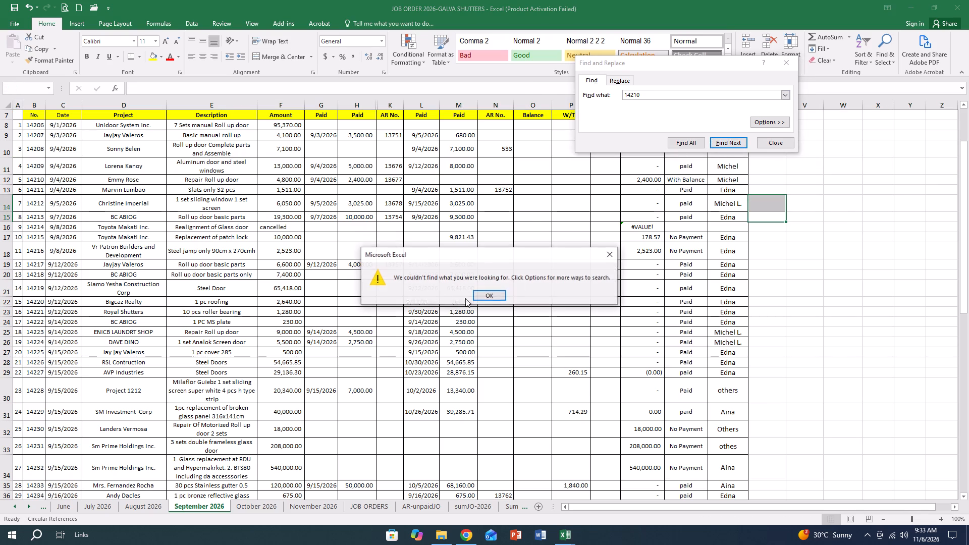
click(486, 294)
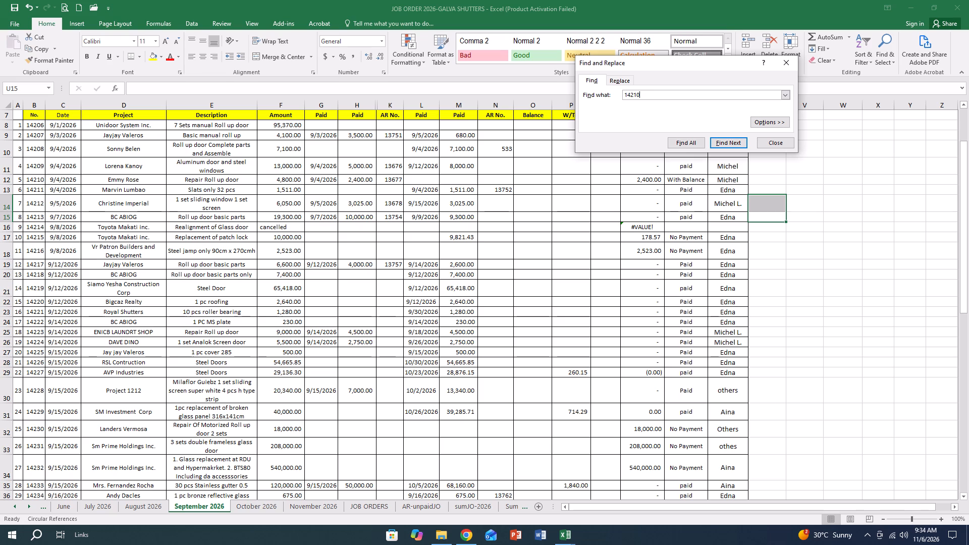
scroll(41, 335, up, 4)
drag(144, 207, 150, 208)
drag(833, 343, 831, 325)
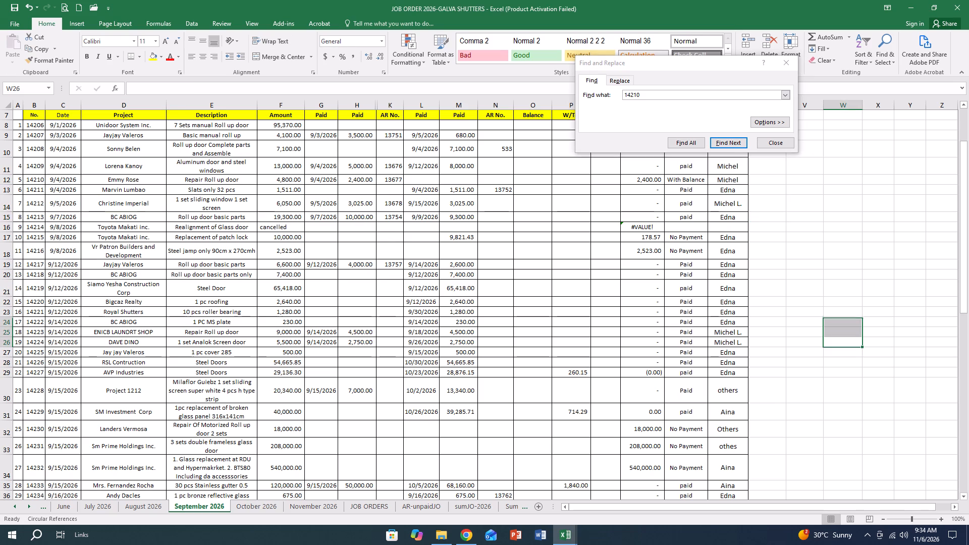
click(730, 141)
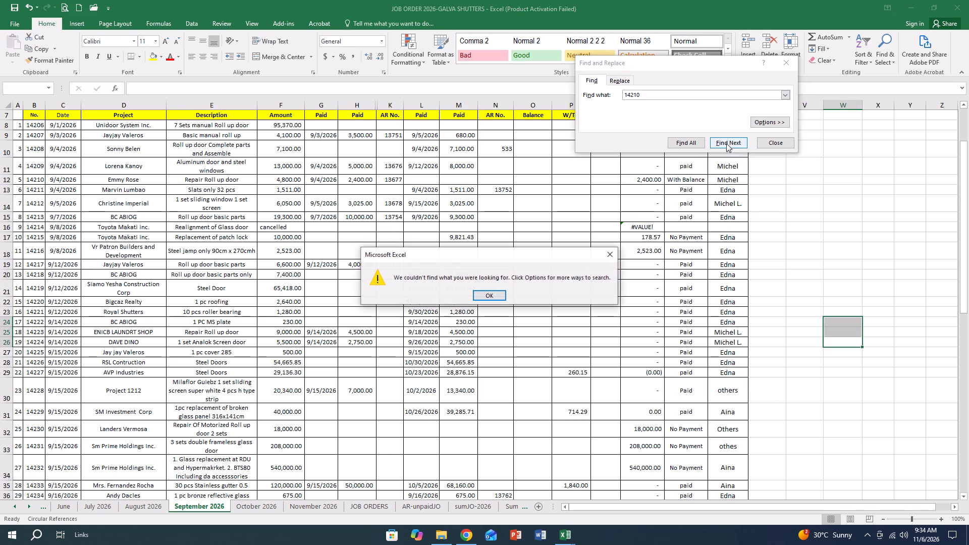
click(489, 294)
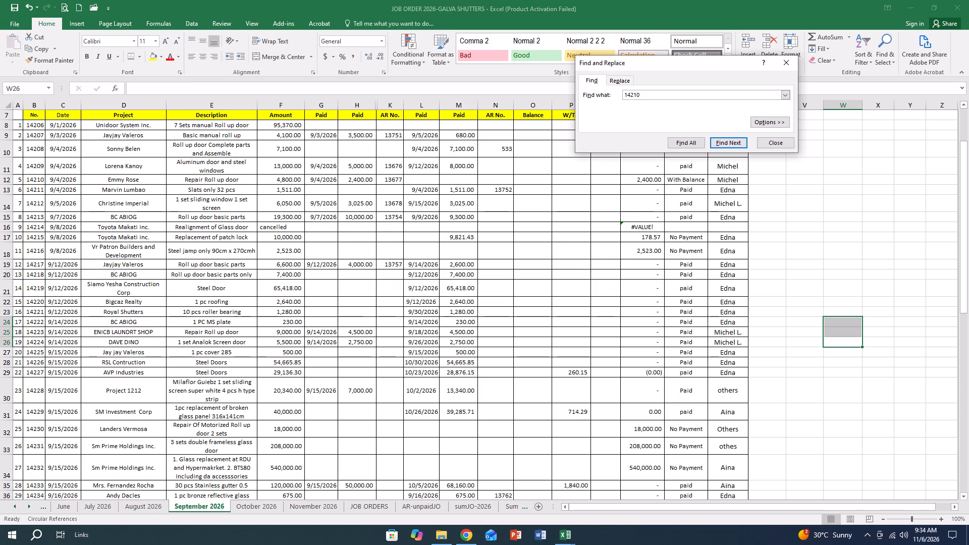
Re-enter 14210 as the search number and look for that job order again on the September 2026 sheet.
key(BackSpace)
key(BackSpace)
text(10)
click(689, 114)
click(726, 144)
click(492, 295)
click(826, 251)
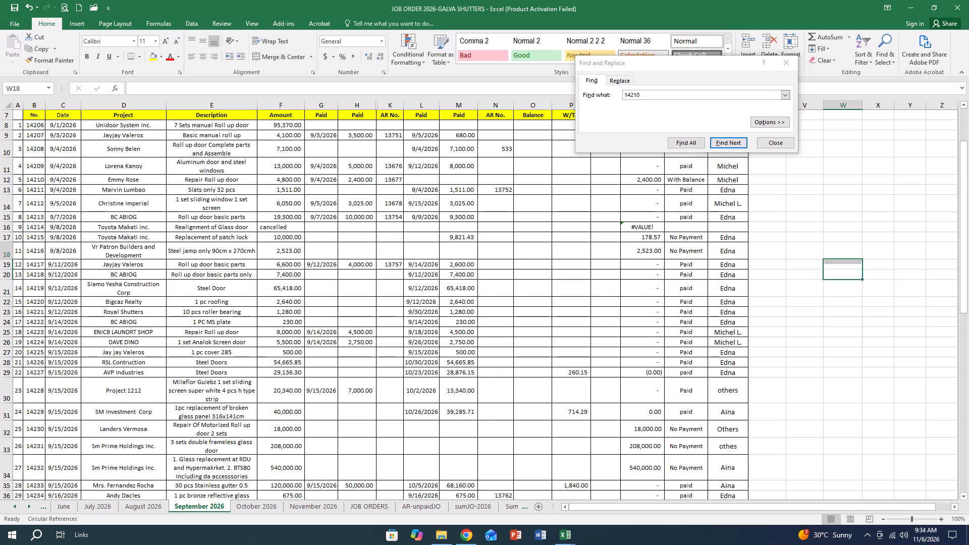
key(Escape)
click(727, 143)
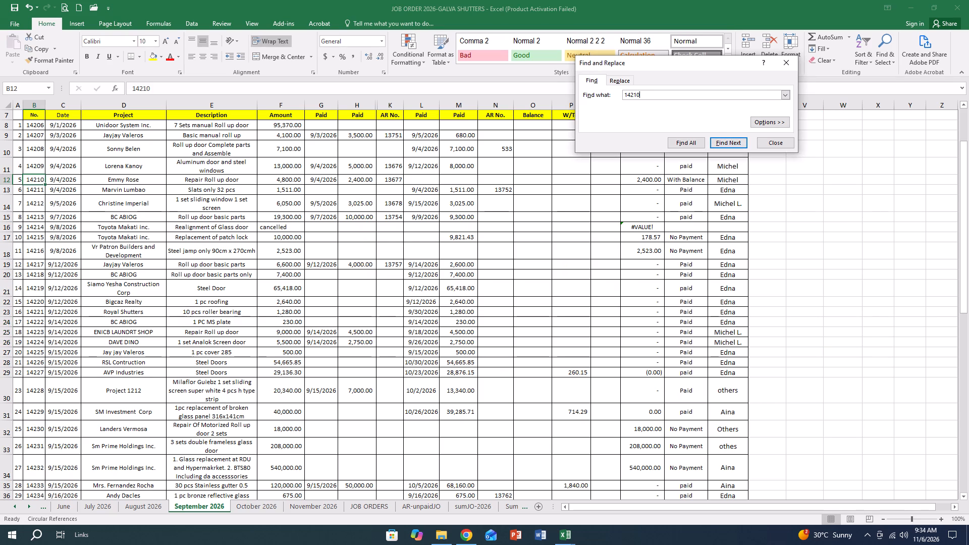
click(420, 181)
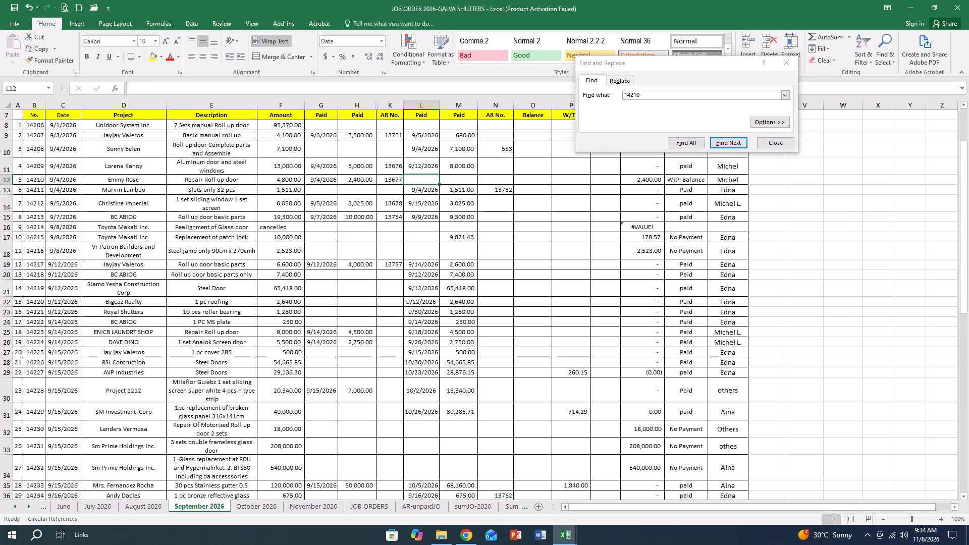
text(9/10/2026)
key(Tab)
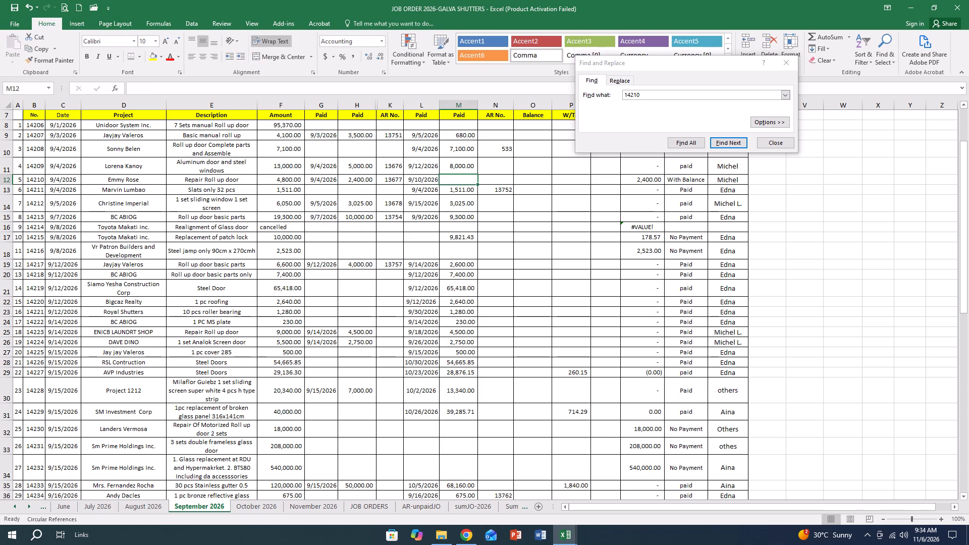
text(2400)
key(Tab)
key(Tab)
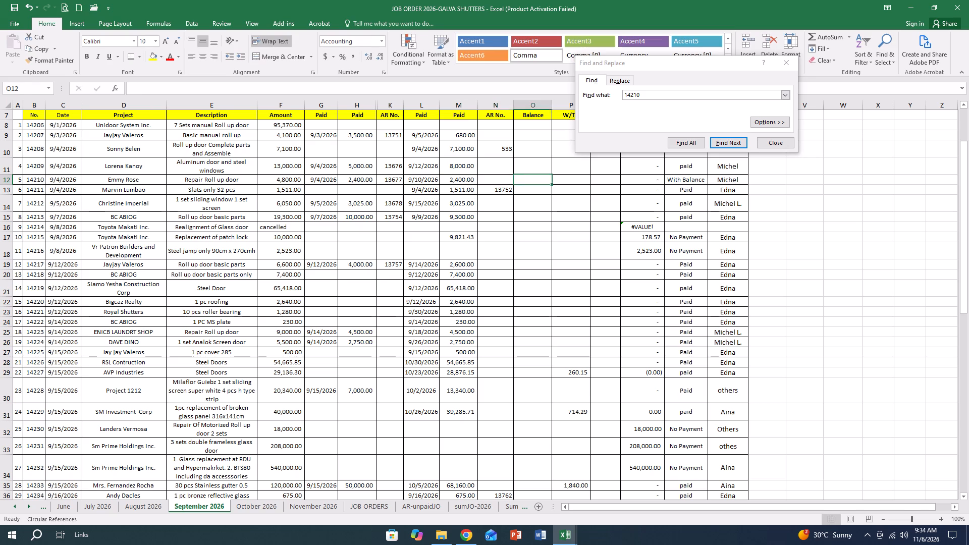
key(Tab)
key(Tab)
key(Tab)
key(Tab)
text(paid)
key(space)
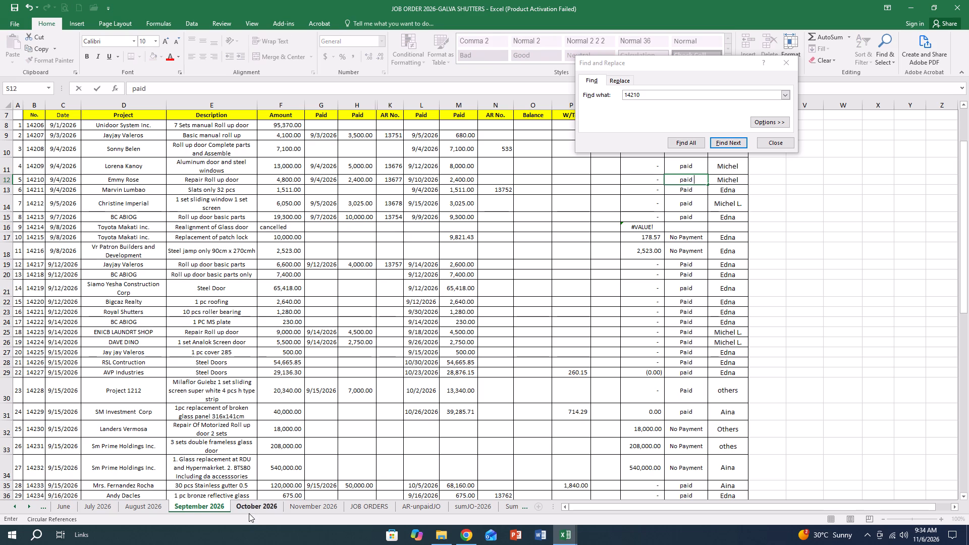
Find job order 14210 on the JOB ORDERS sheet and clear the contents of its entire row.
click(358, 505)
click(600, 315)
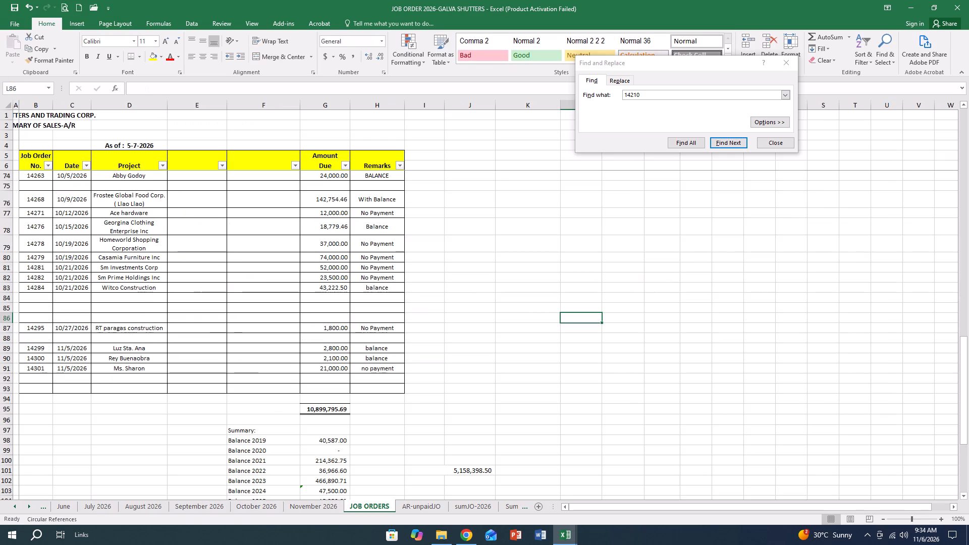
click(727, 145)
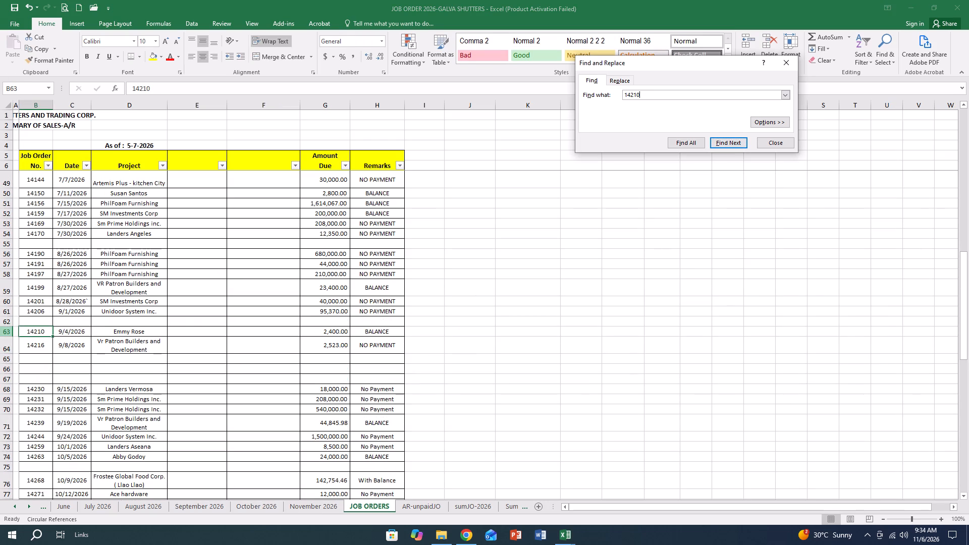
click(9, 332)
key(Delete)
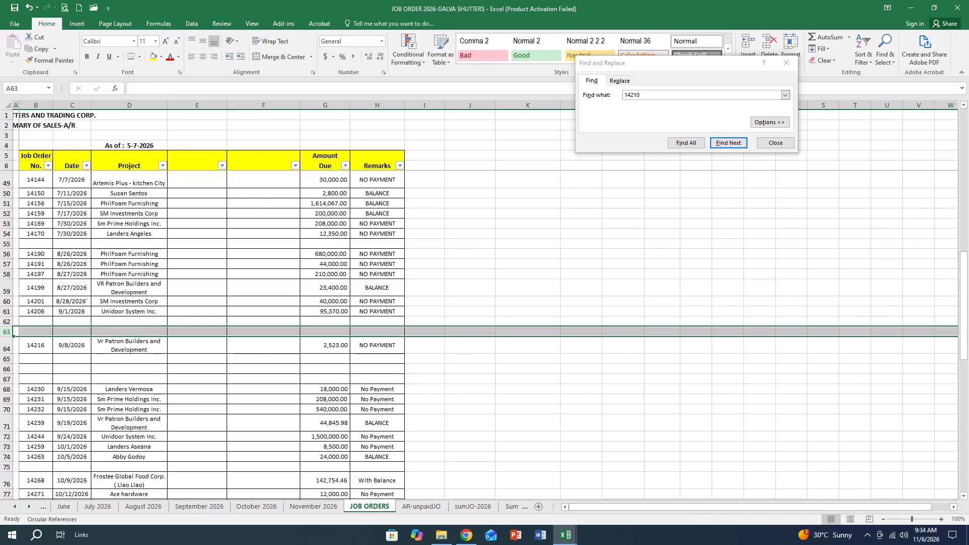
click(415, 507)
click(698, 295)
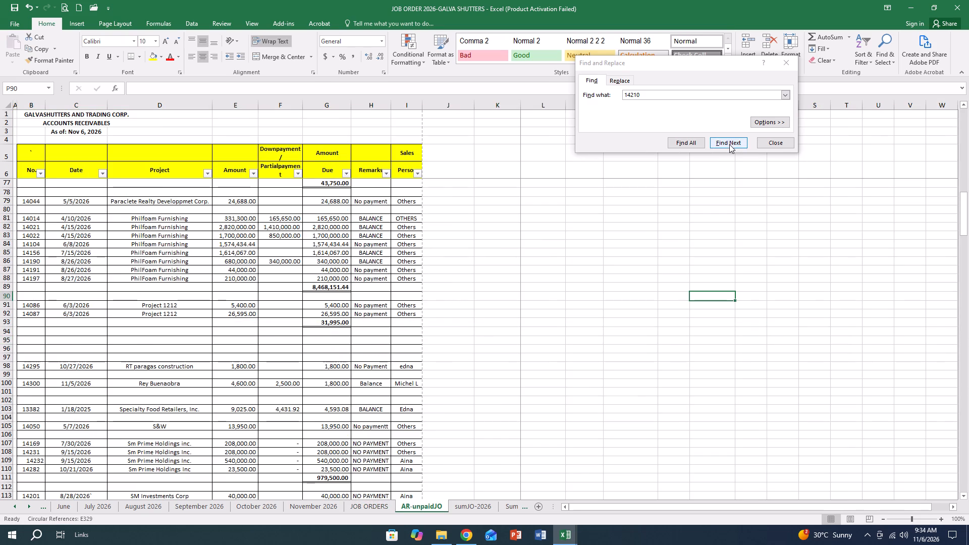
click(729, 143)
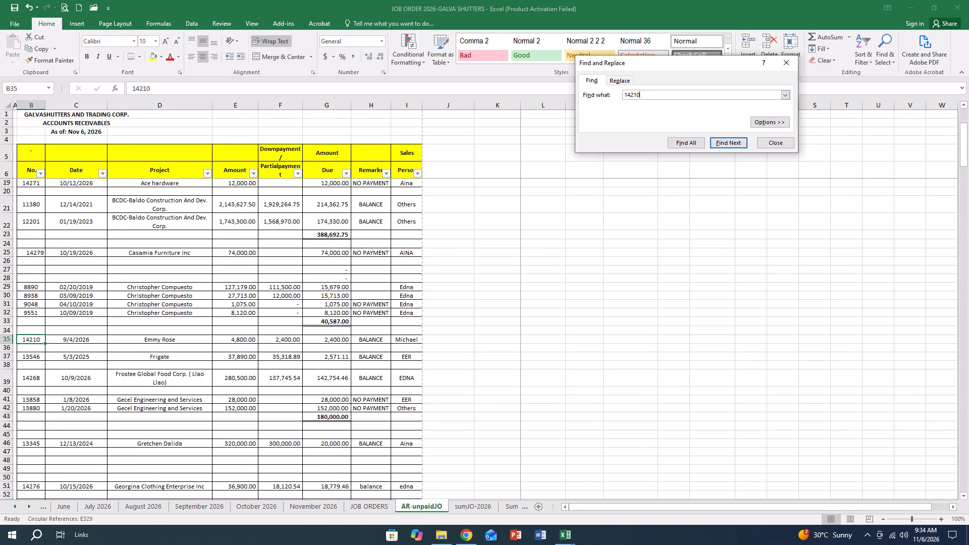
click(5, 340)
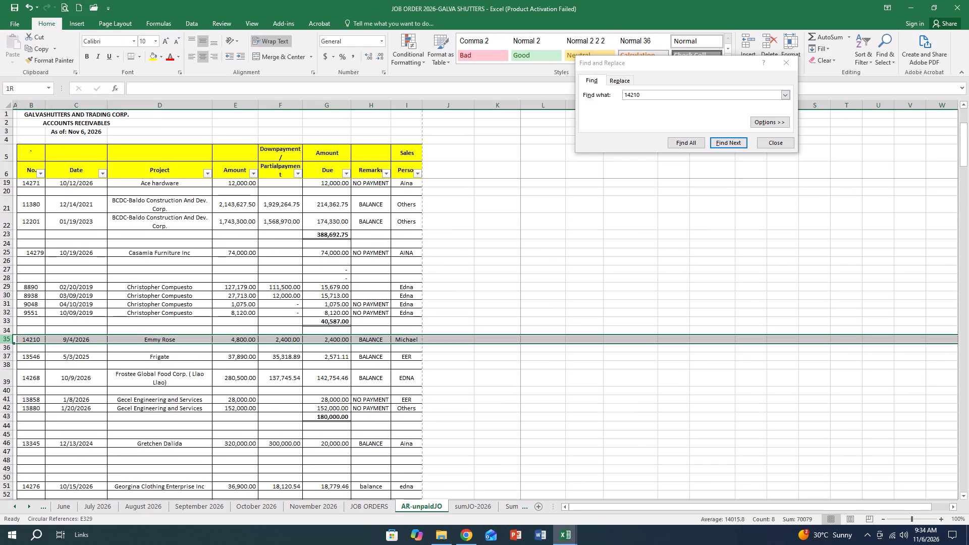
key(Delete)
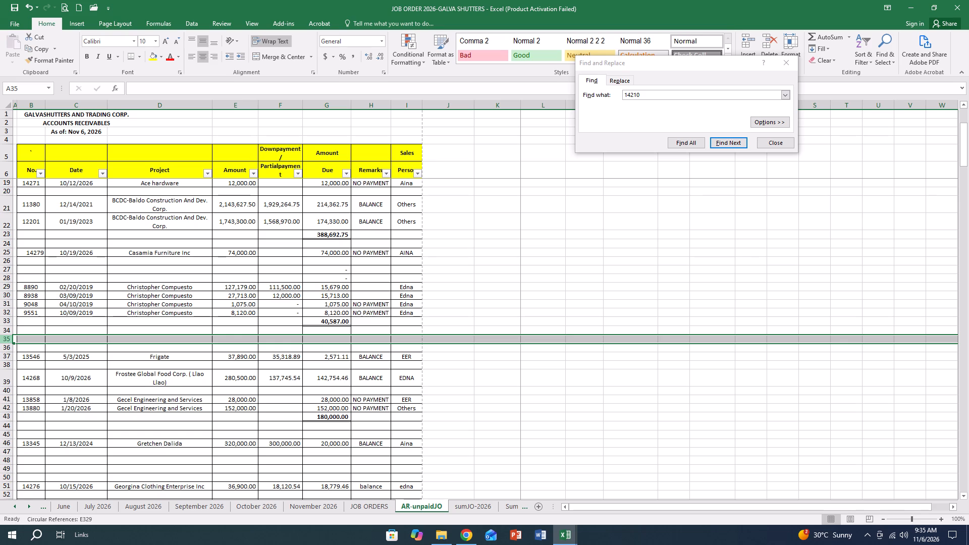
Find job order 14276 on the October 2026 sheet and enter its full payment date 11/5/2026 and amount paid 18120.54.
click(257, 505)
drag(639, 95, 592, 90)
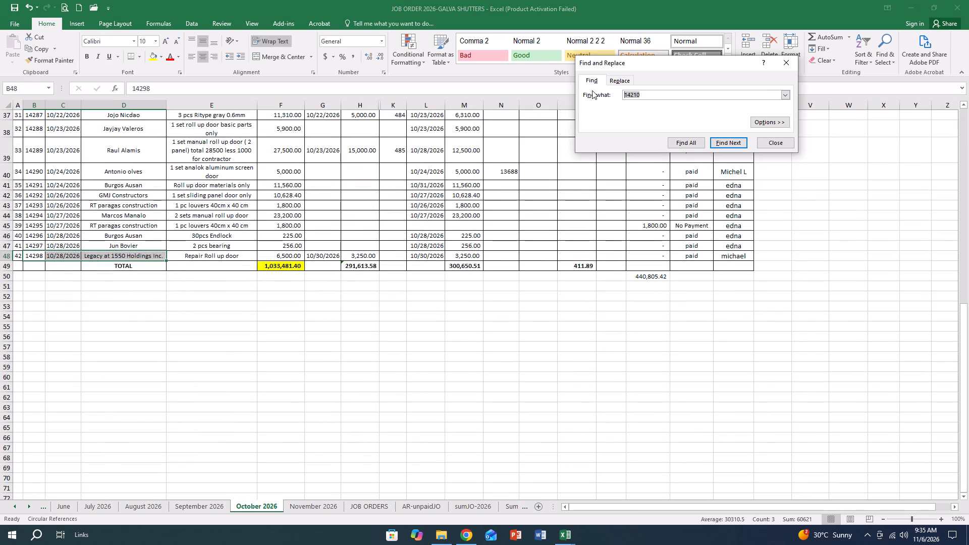
text(14276)
click(649, 470)
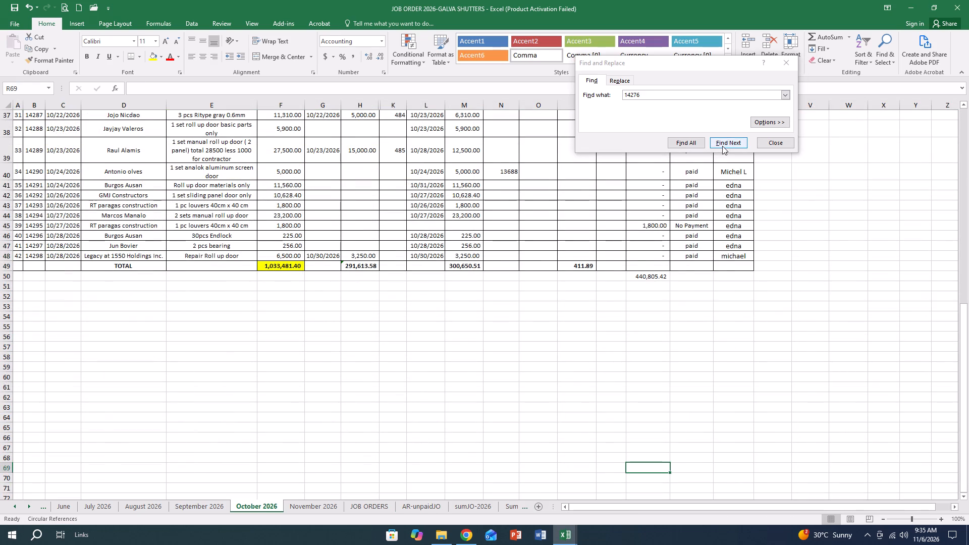
click(722, 144)
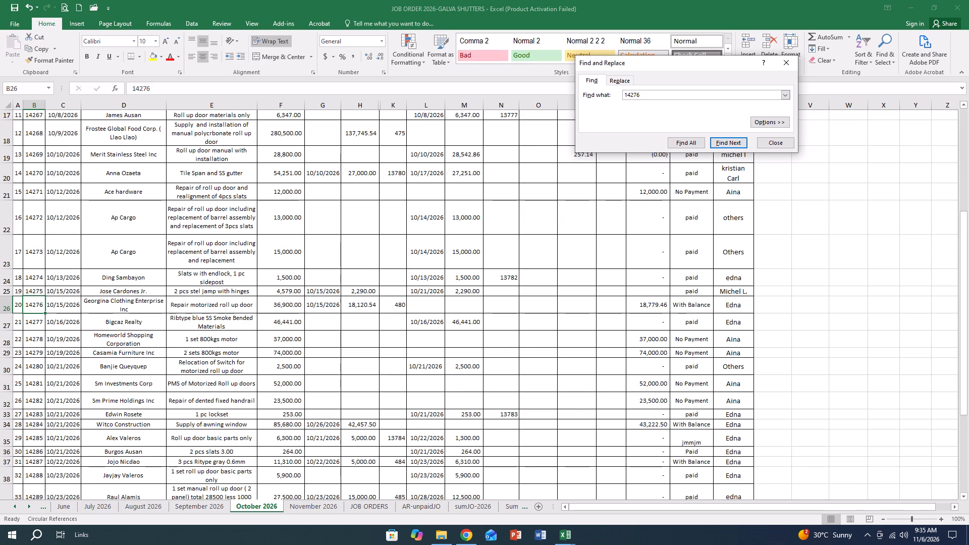
click(4, 305)
click(426, 305)
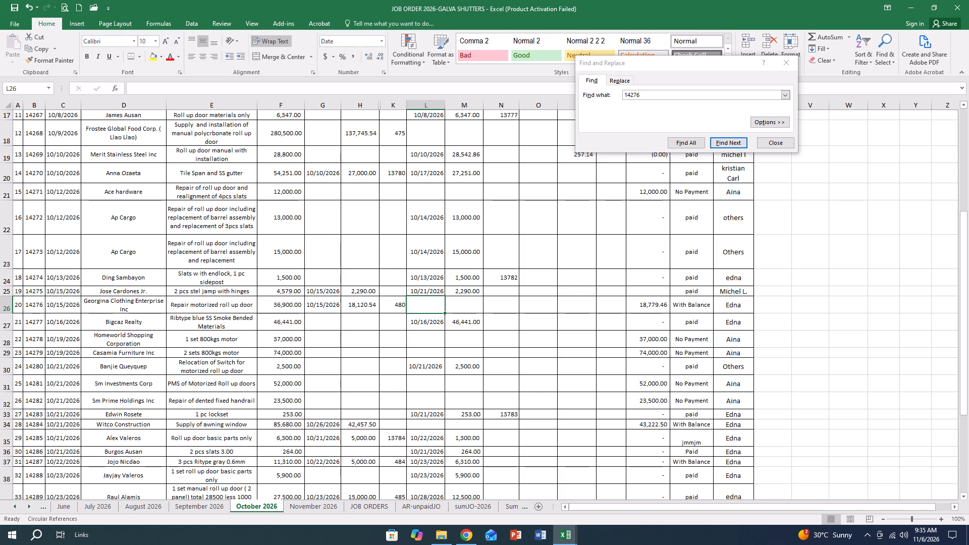
text(11/5/2026)
key(Tab)
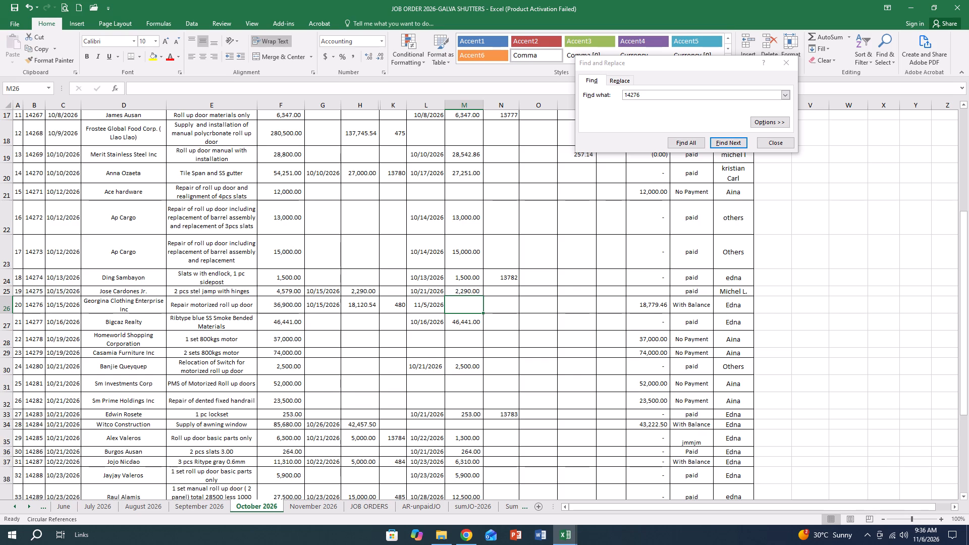
key(1)
key(8)
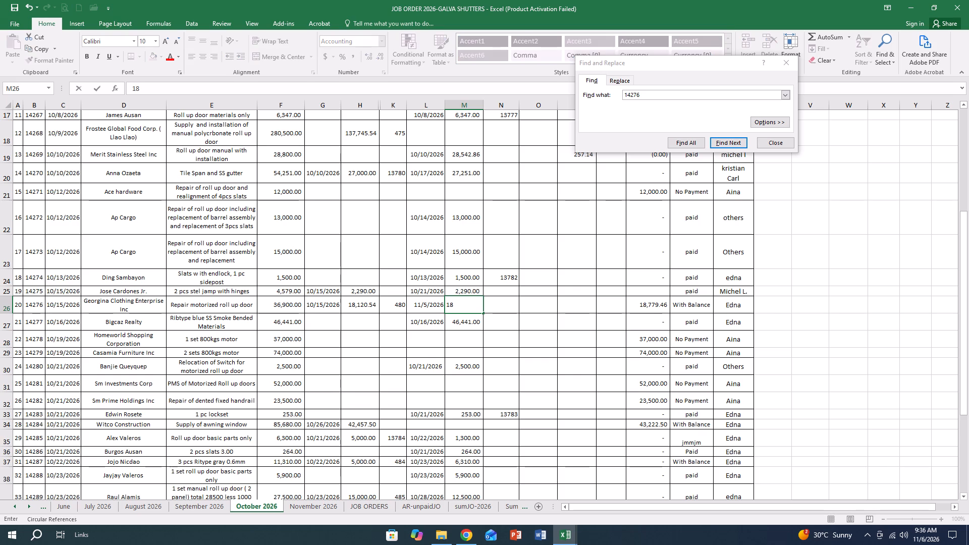
text(120.)
text(54)
key(Return)
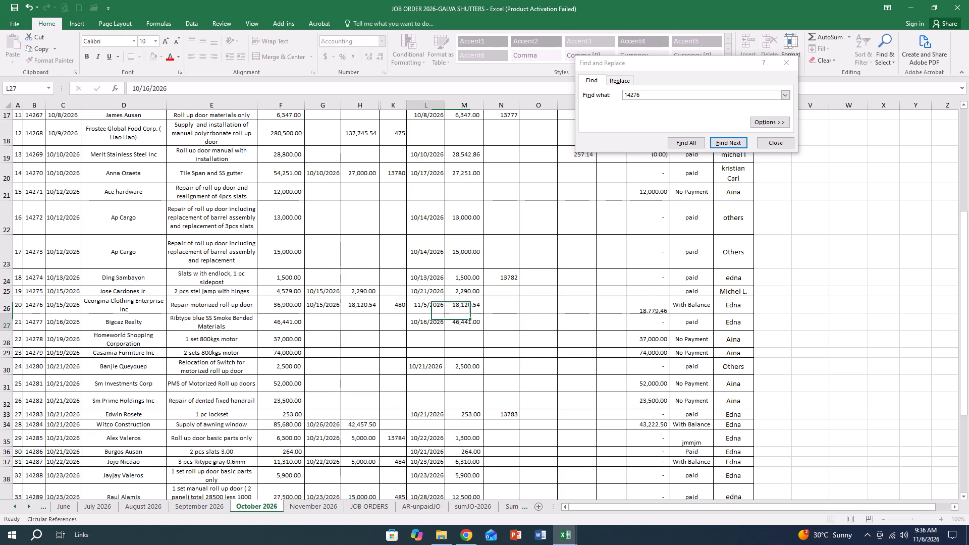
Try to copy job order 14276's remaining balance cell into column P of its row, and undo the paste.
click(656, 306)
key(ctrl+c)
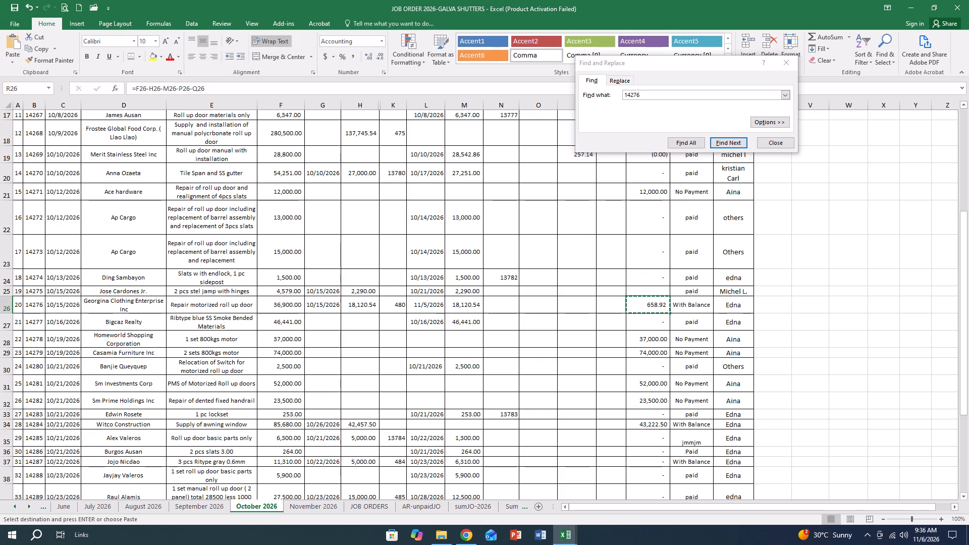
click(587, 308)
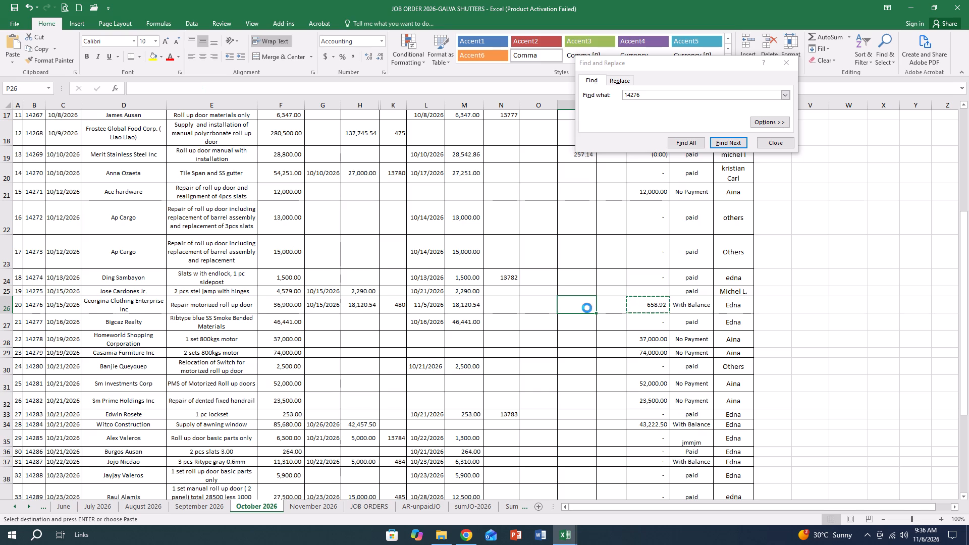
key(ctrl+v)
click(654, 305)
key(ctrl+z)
Enter 658.92 in column P of job order 14276 on October 2026 and clear its balance cell in column R.
text(658.92)
click(590, 344)
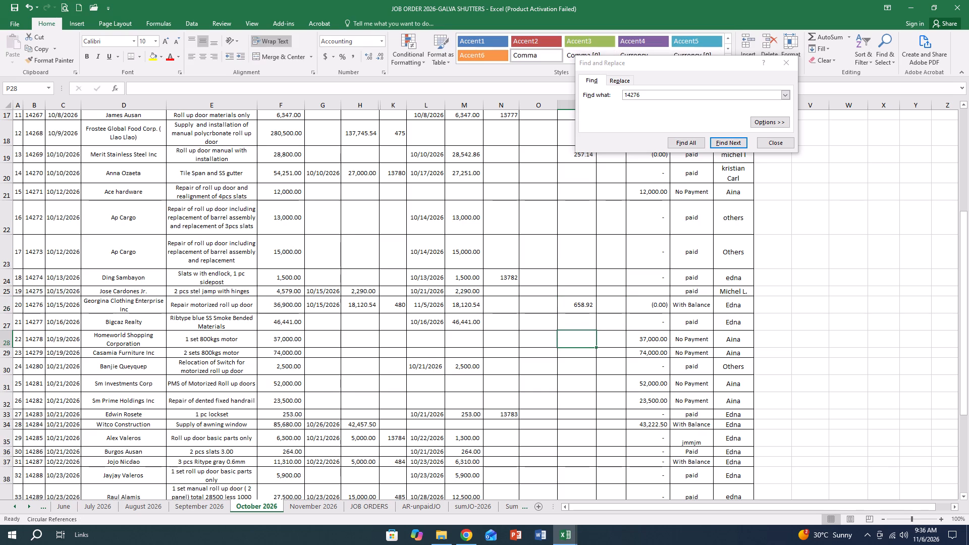
click(638, 307)
key(Delete)
click(636, 349)
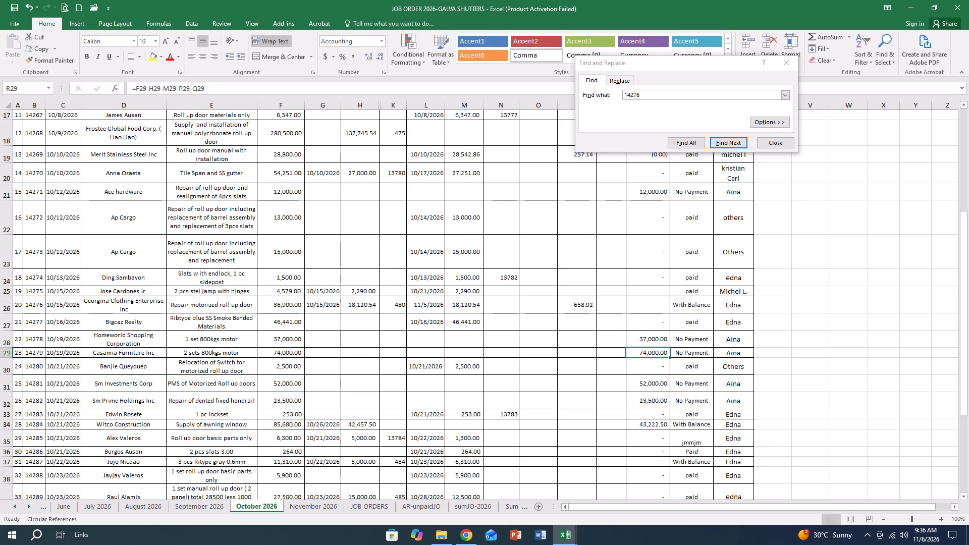
Set the remarks of job order 14276 on the October 2026 sheet to "paid".
scroll(598, 282, up, 9)
scroll(598, 282, down, 5)
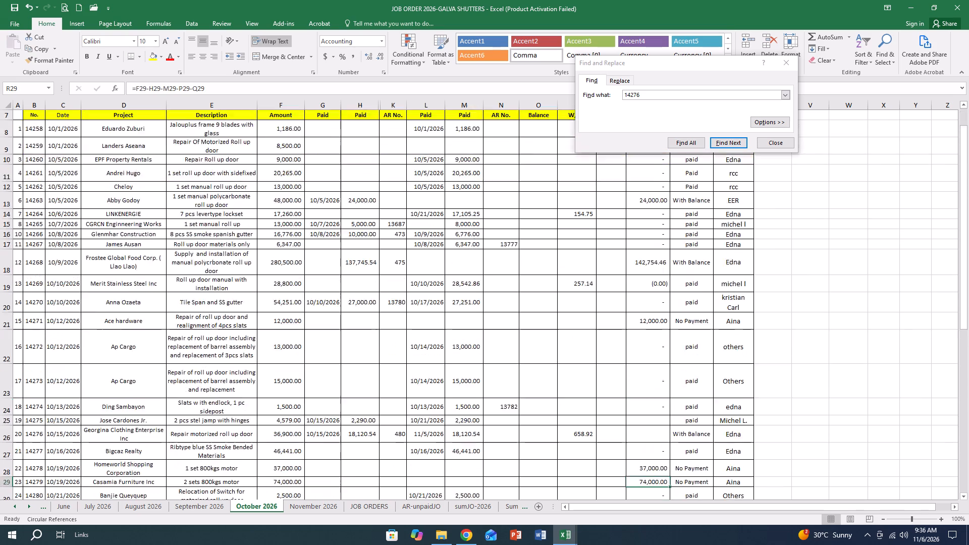
scroll(598, 282, down, 2)
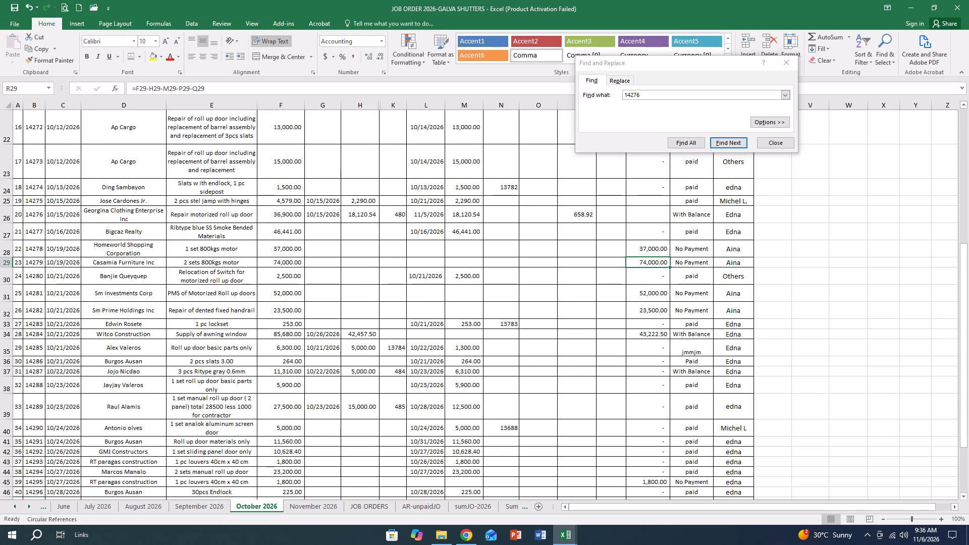
click(693, 215)
text(paid)
key(space)
key(Return)
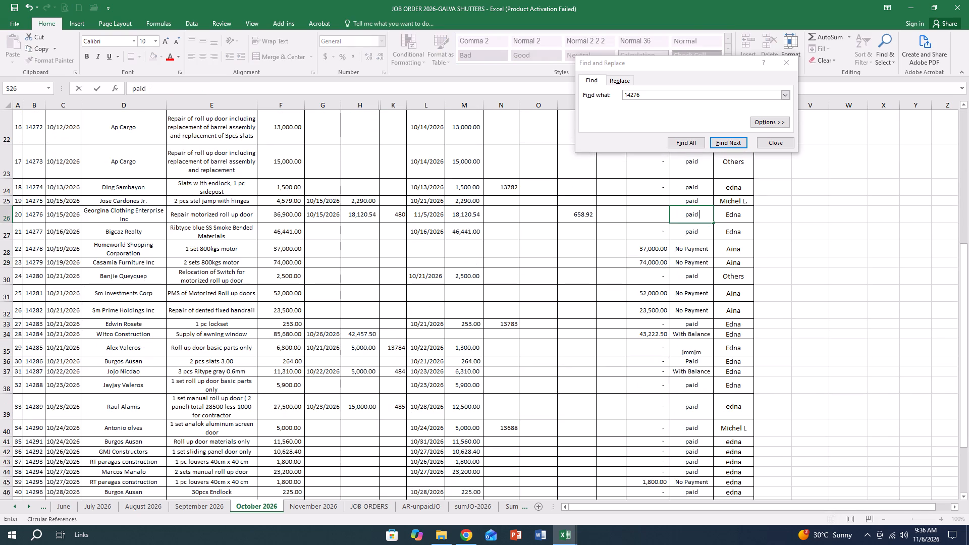
Find job order 14276 on the AR-unpaidJO sheet and clear the contents of its entire row.
click(414, 503)
click(546, 261)
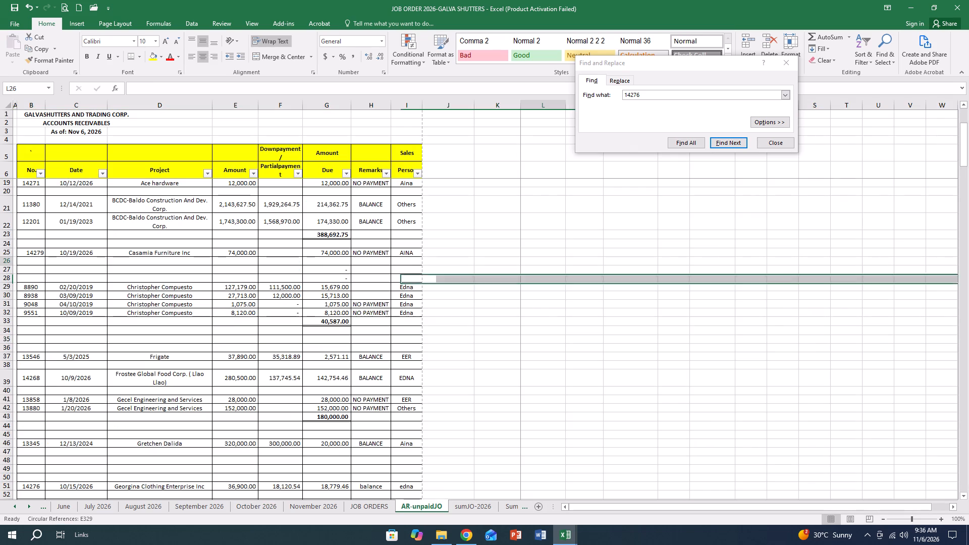
click(728, 143)
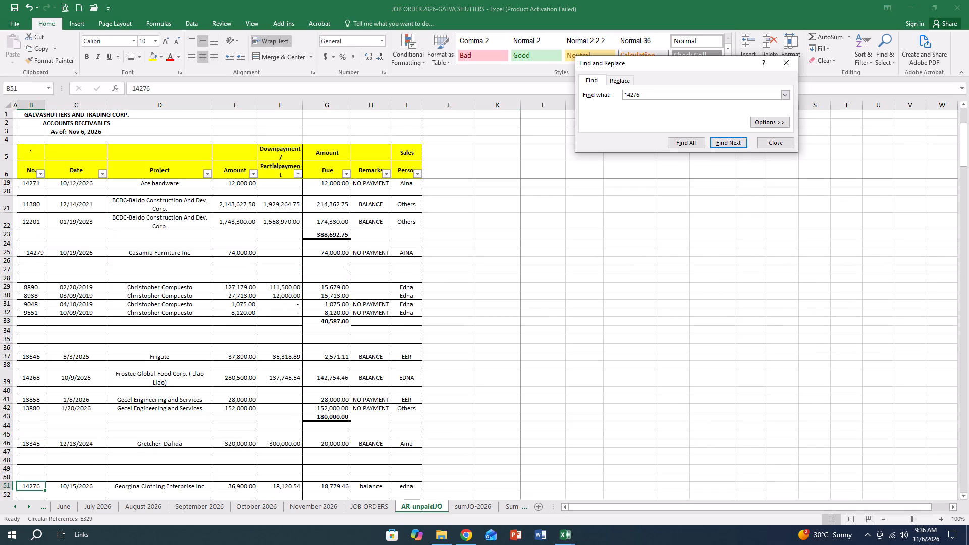
click(5, 485)
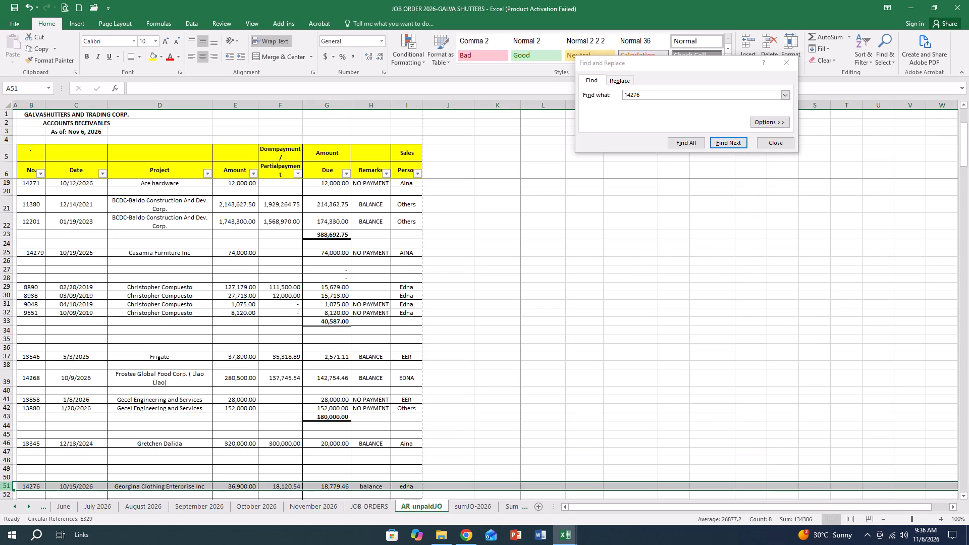
key(Delete)
Find job order 14276 on the sumJO-2026 sheet and enter 18120.54 as its full payment (FP).
click(460, 505)
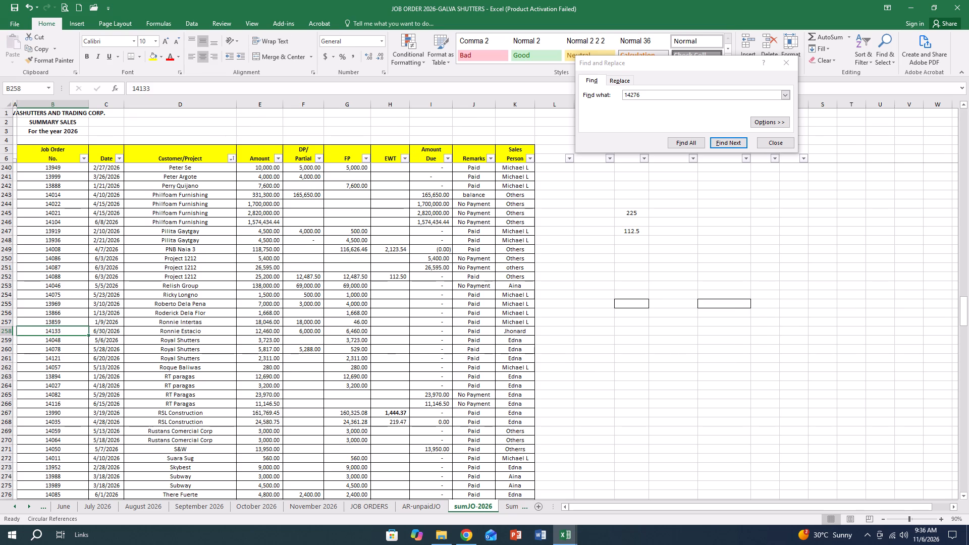
click(714, 350)
click(731, 146)
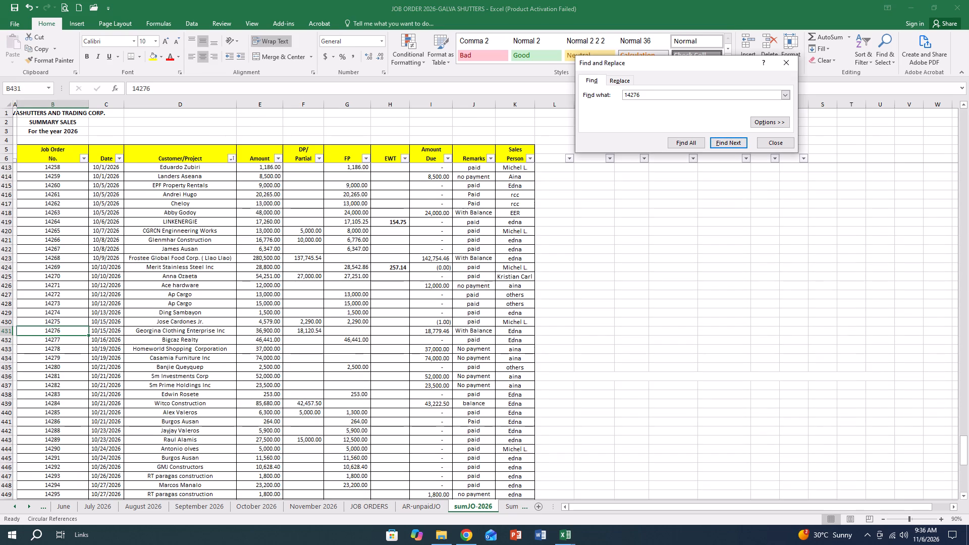
click(7, 331)
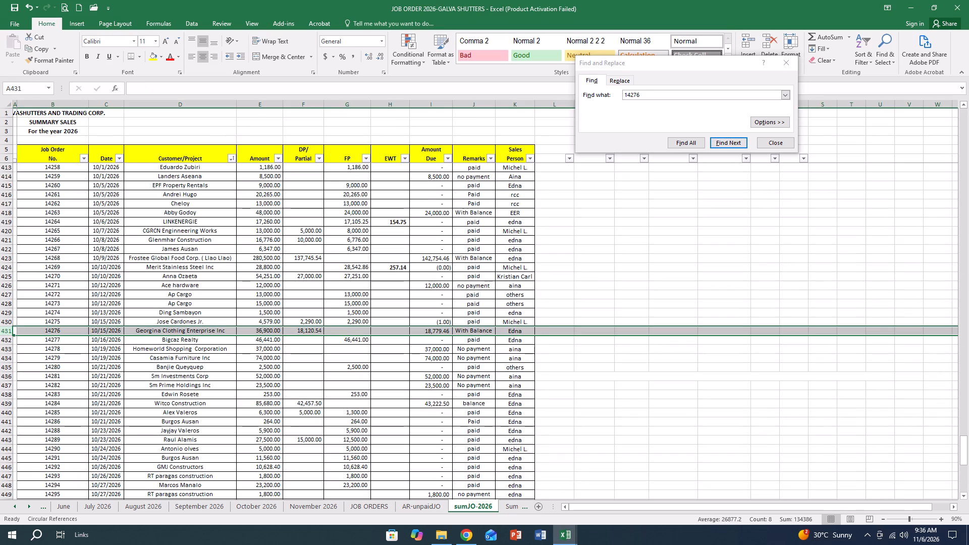
click(348, 332)
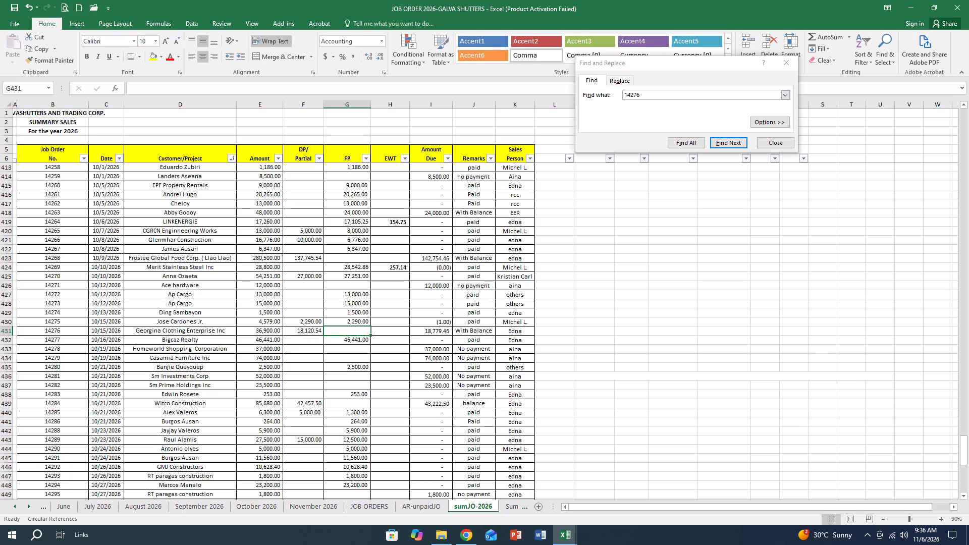
text(18)
text(120.65)
key(BackSpace)
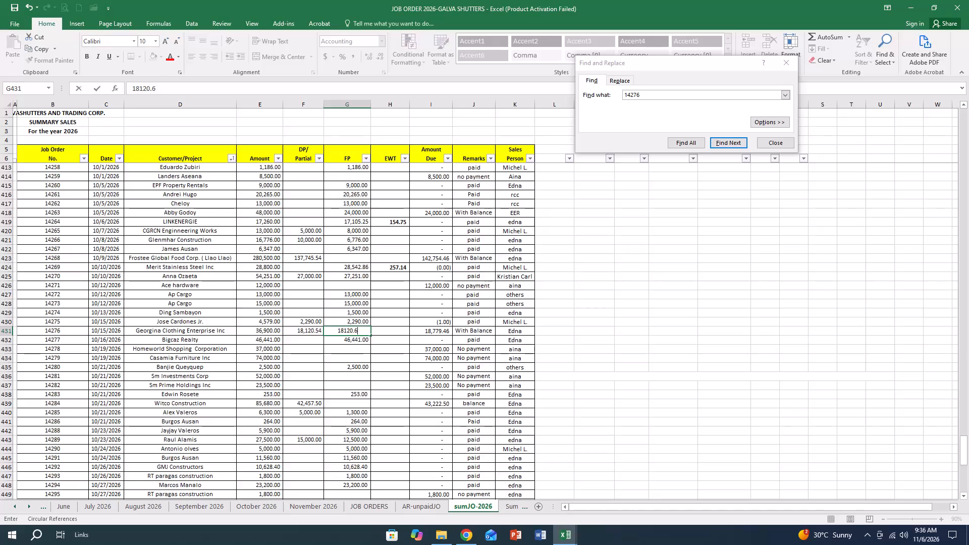
key(BackSpace)
text(54)
key(Return)
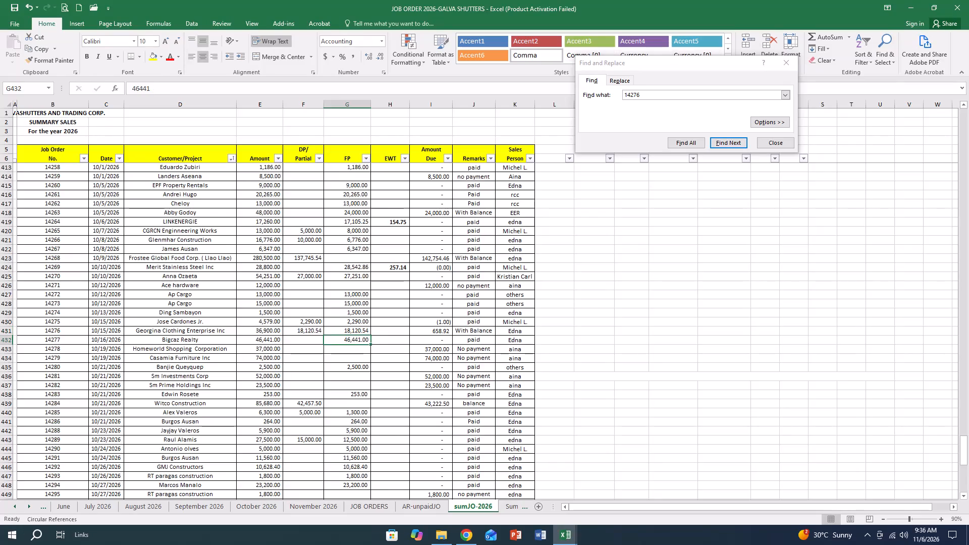
Enter 658.92 as the EWT of job order 14276 on sumJO-2026 and clear its amount due cell.
click(390, 332)
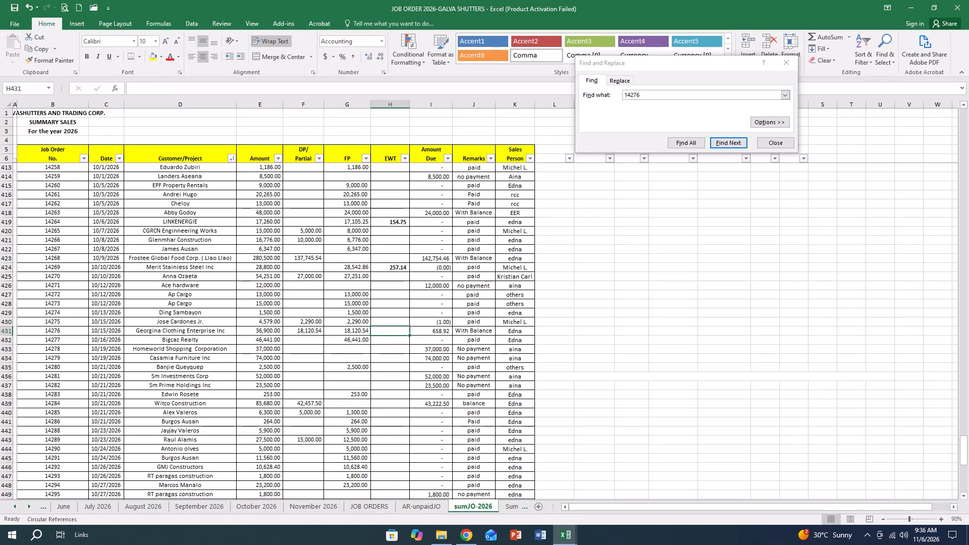
text(658)
text(.92)
key(Return)
click(429, 335)
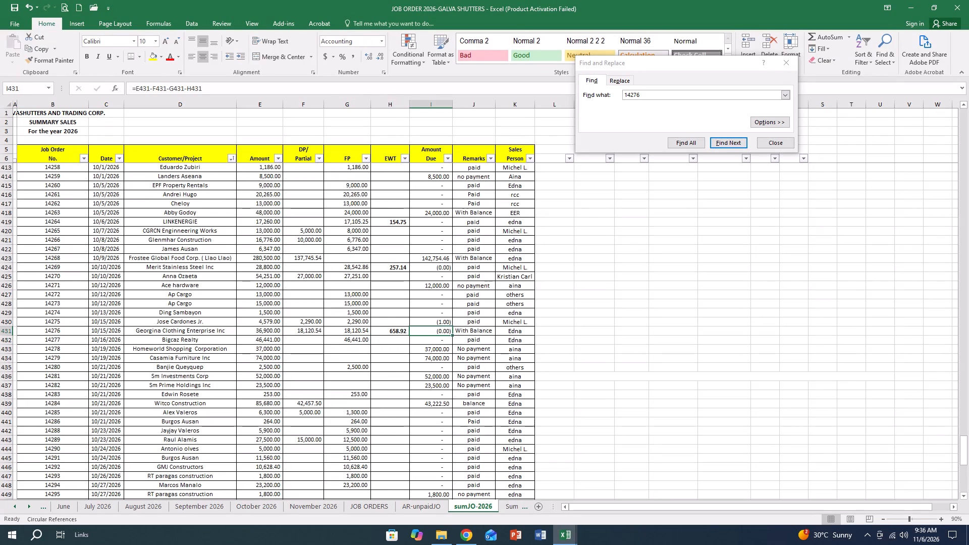
key(Delete)
Clear the amount due cell of job order 14275 on the sumJO-2026 sheet.
click(432, 324)
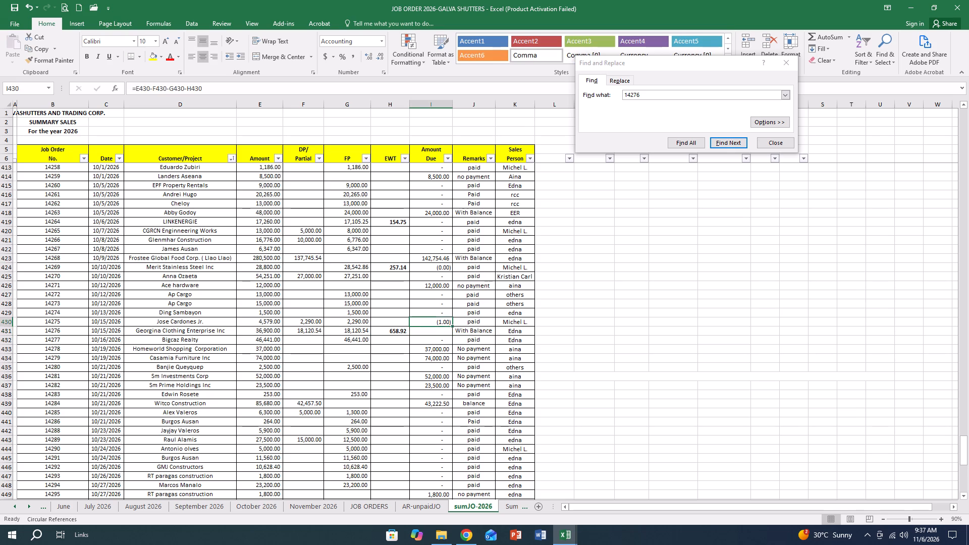
key(Delete)
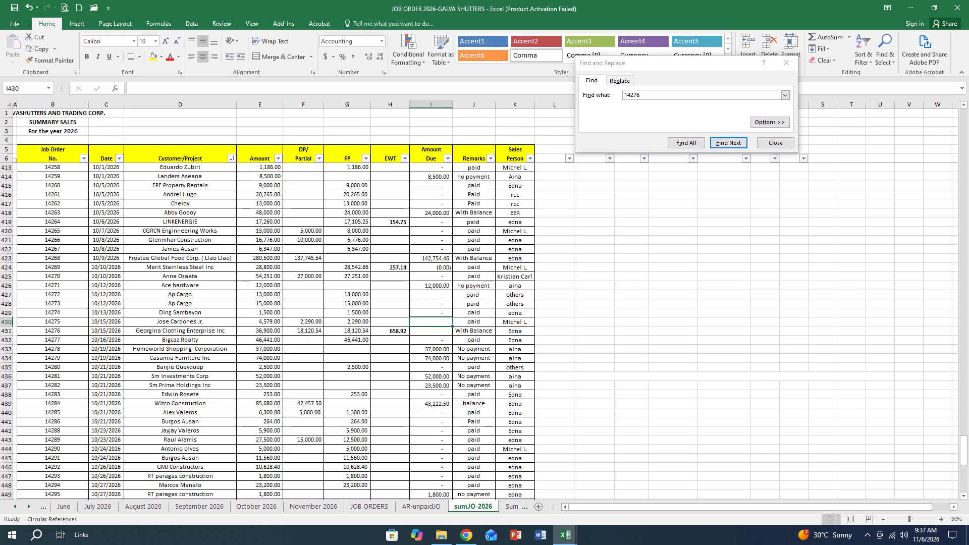
Set the remarks of job order 14276 on sumJO-2026 to "paid" and save the workbook.
click(462, 333)
text(paid)
key(space)
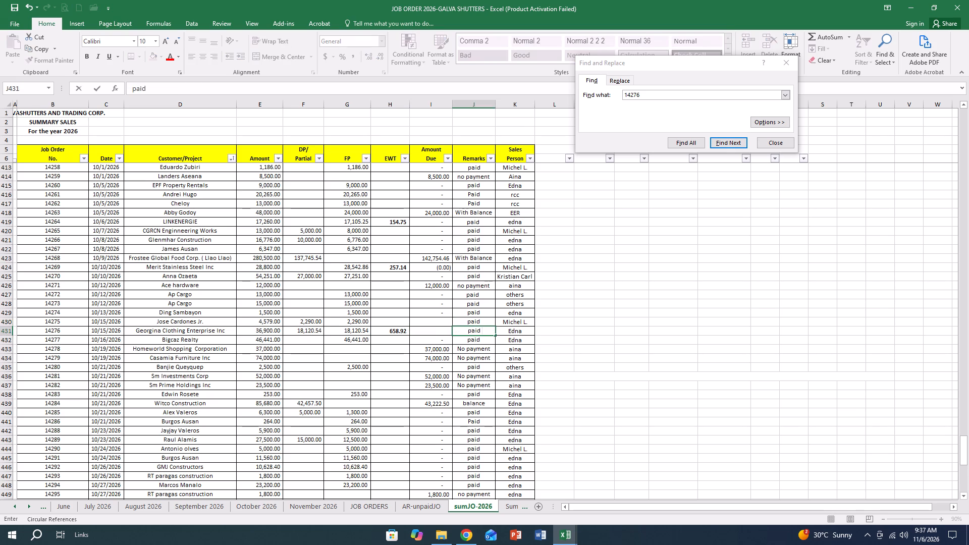
click(607, 355)
key(ctrl+s)
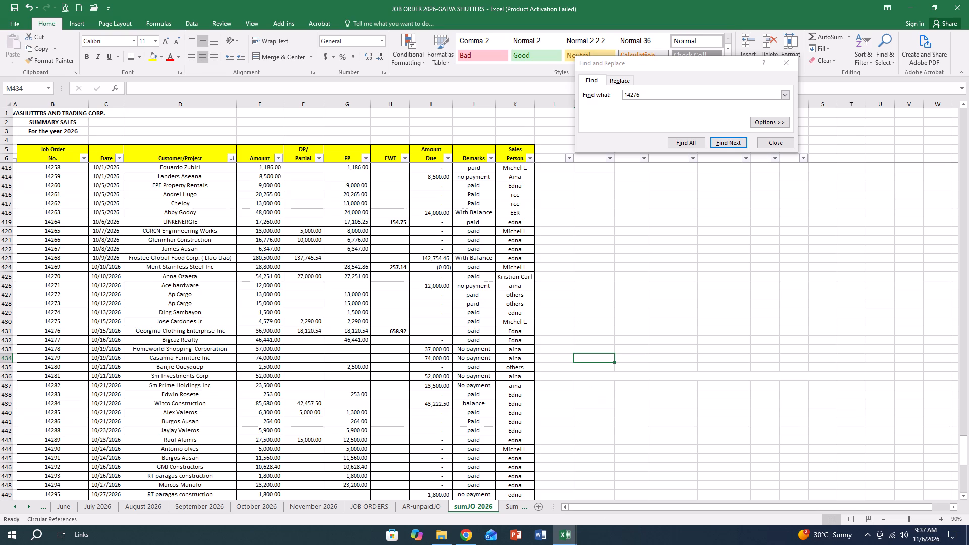
click(8, 506)
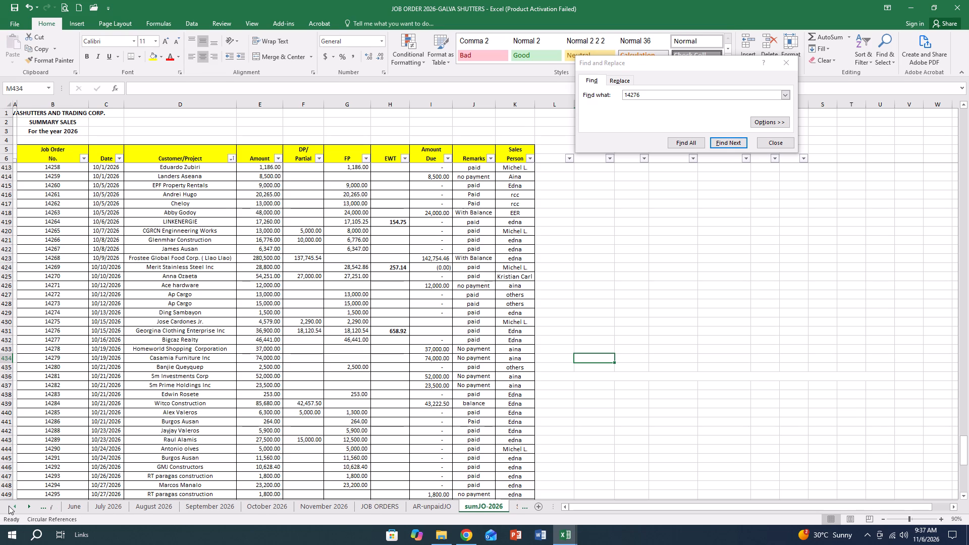
click(125, 505)
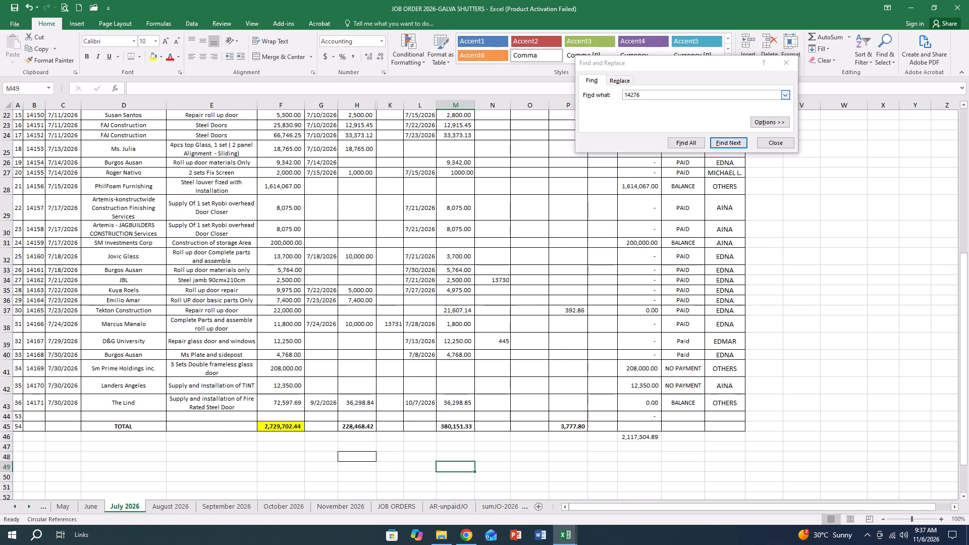
drag(659, 92, 557, 72)
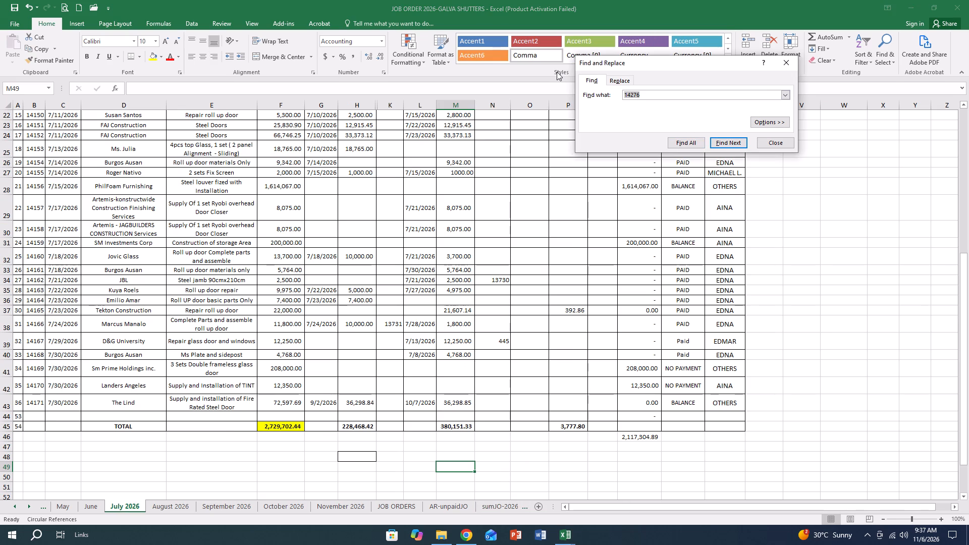
key(1)
text(4134)
key(Return)
click(489, 297)
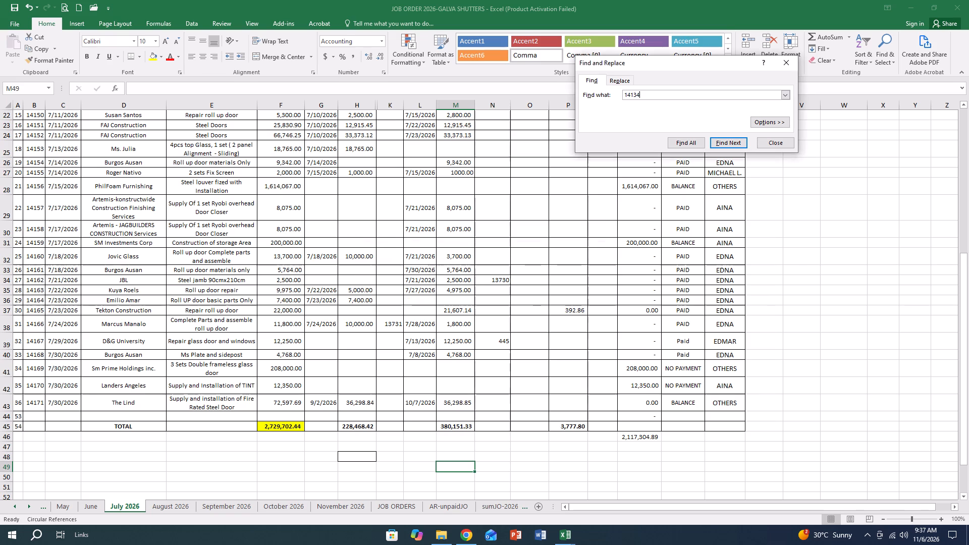
click(821, 224)
click(89, 506)
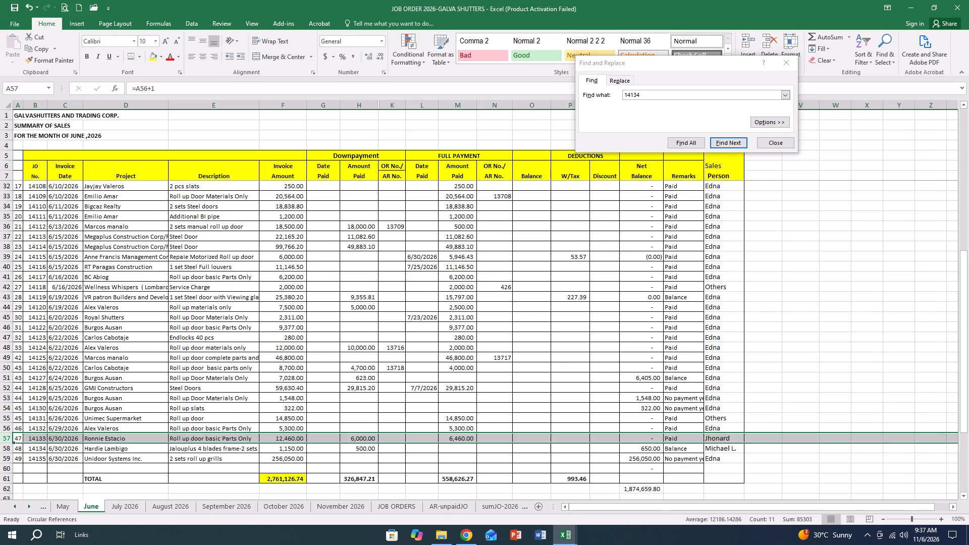
click(812, 245)
click(729, 140)
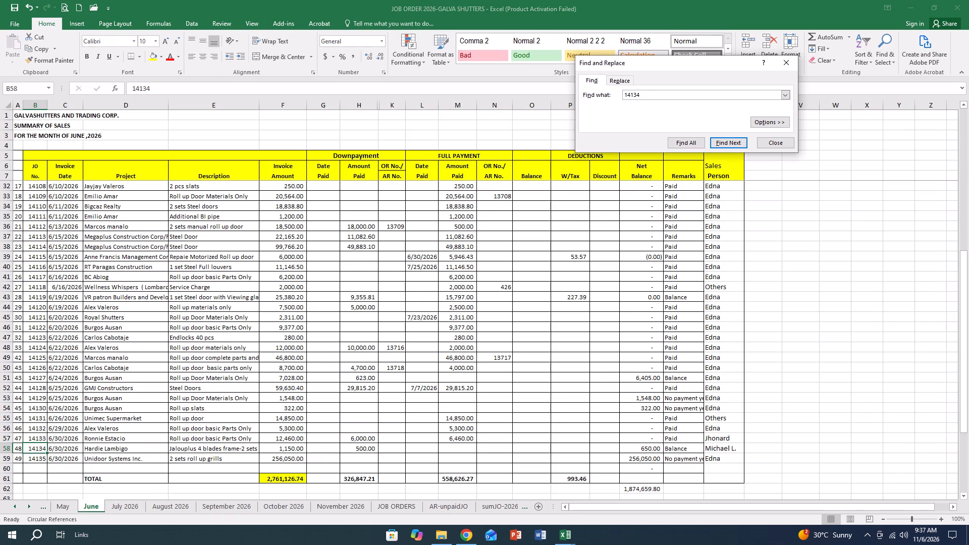
click(5, 448)
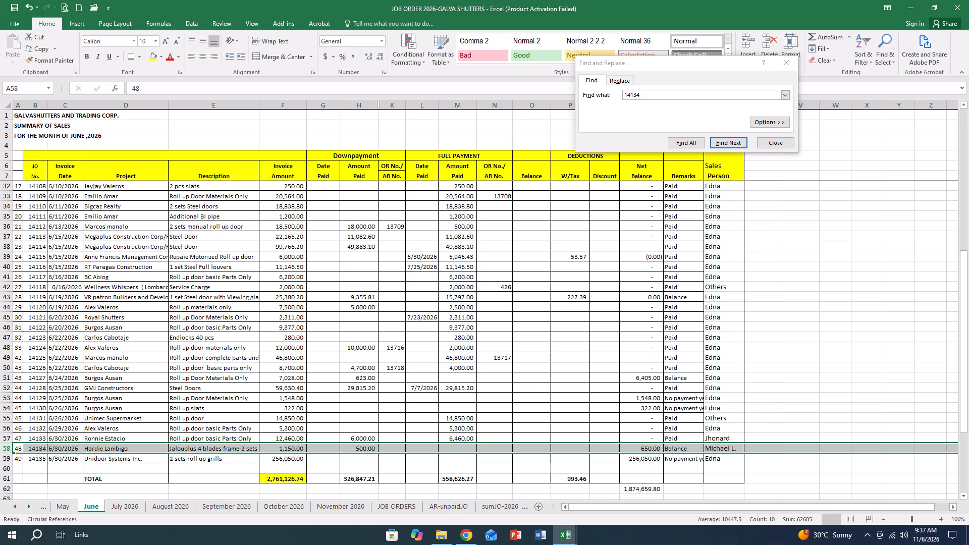
click(413, 449)
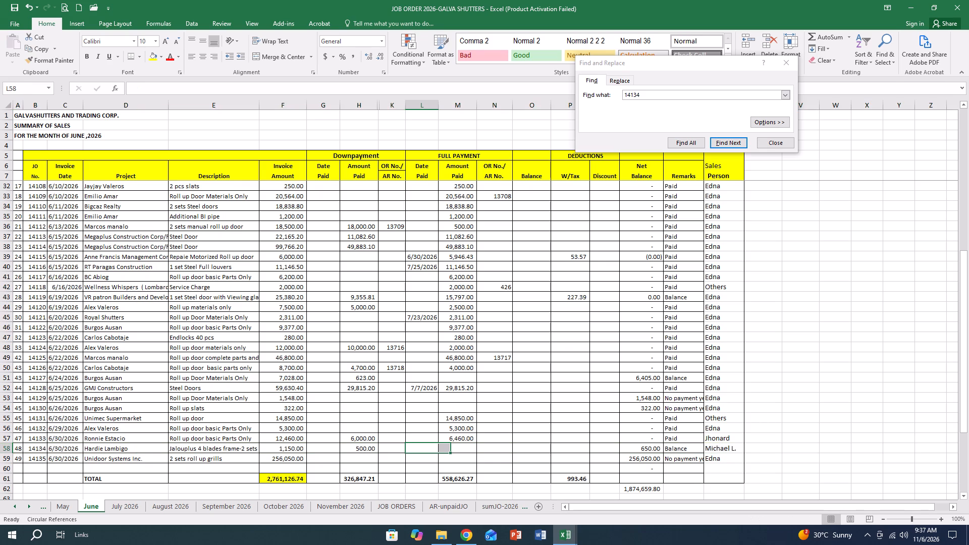
text(7/7/2026)
key(Tab)
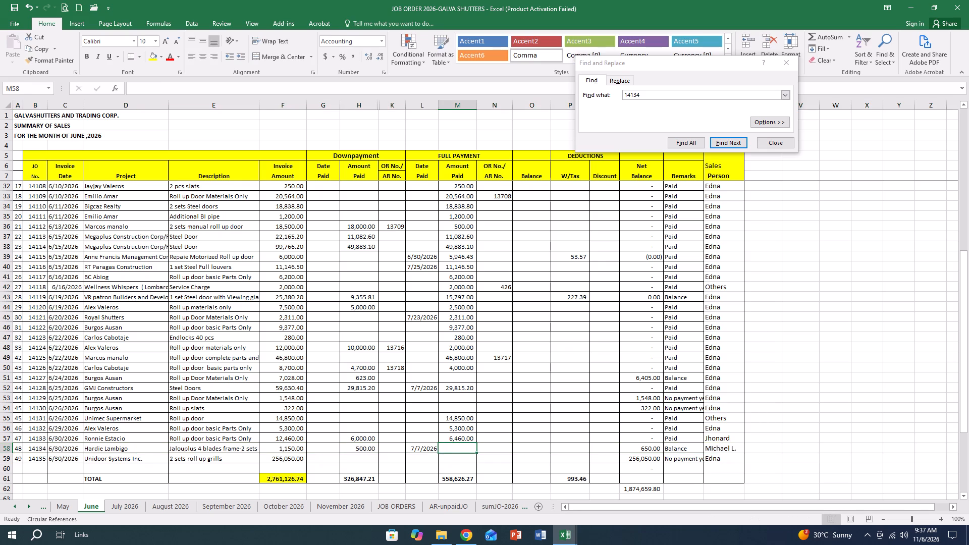
text(650)
key(Tab)
Set the remarks of job order 14134 on the June sheet to "paid".
key(Tab)
key(Tab)
key(Tab)
key(Tab)
key(Tab)
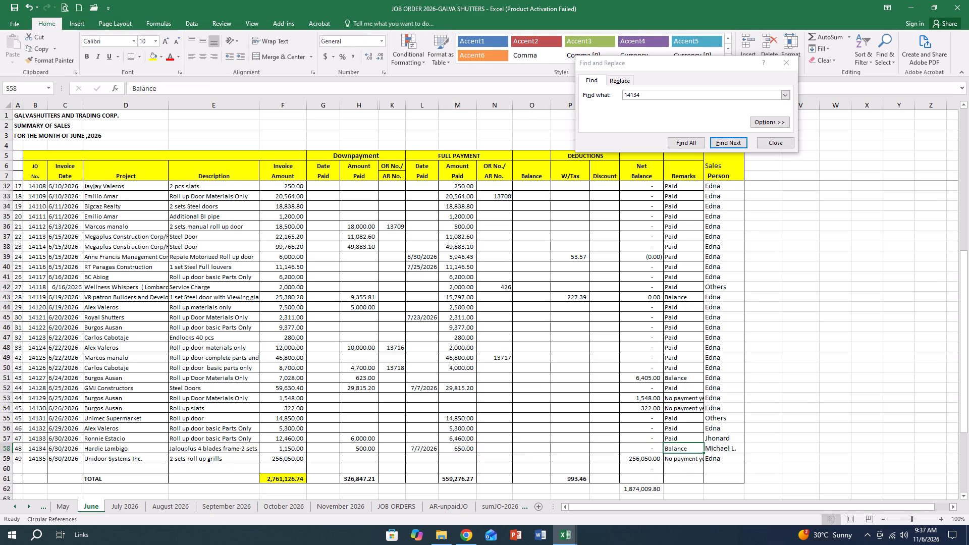
text(paid)
key(space)
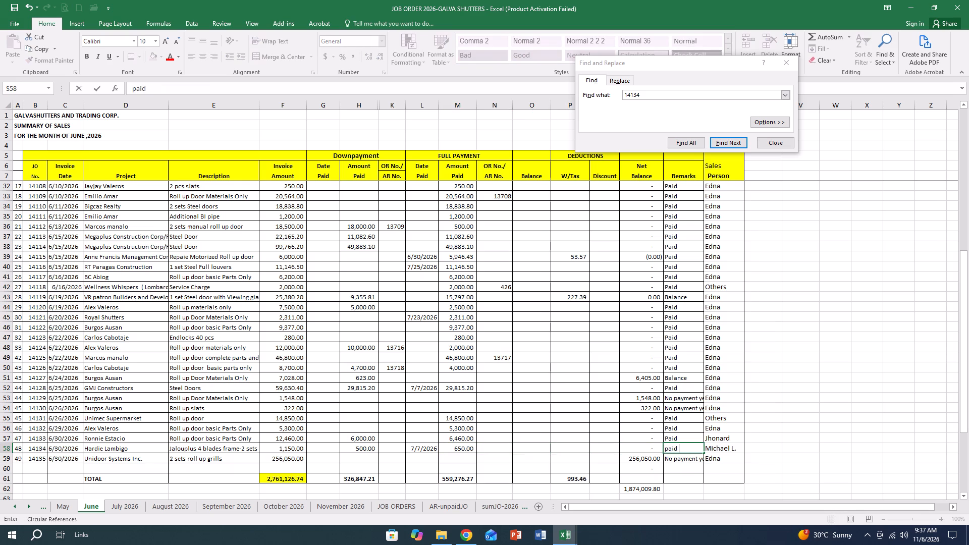
Find job order 14134 on the JOB ORDERS sheet and clear the contents of its row.
click(405, 508)
click(576, 265)
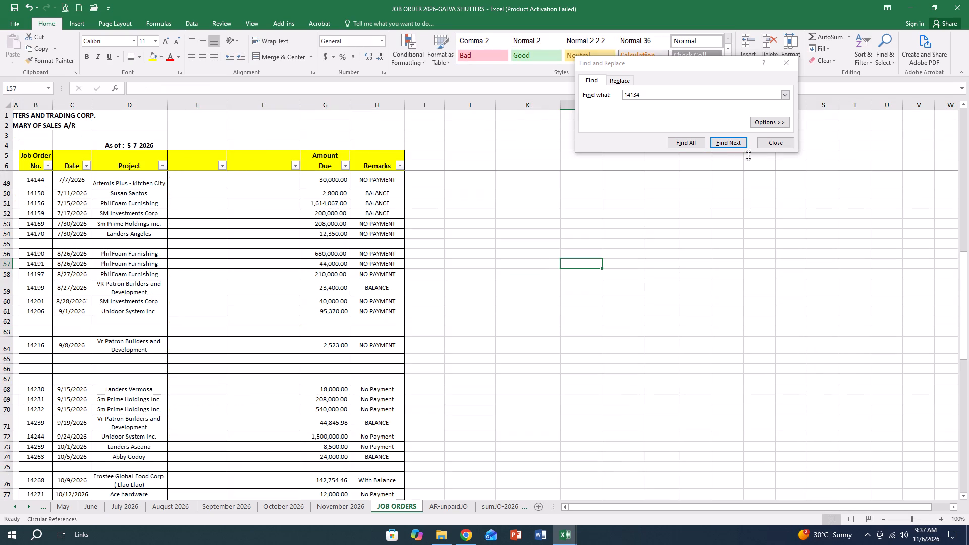
click(734, 146)
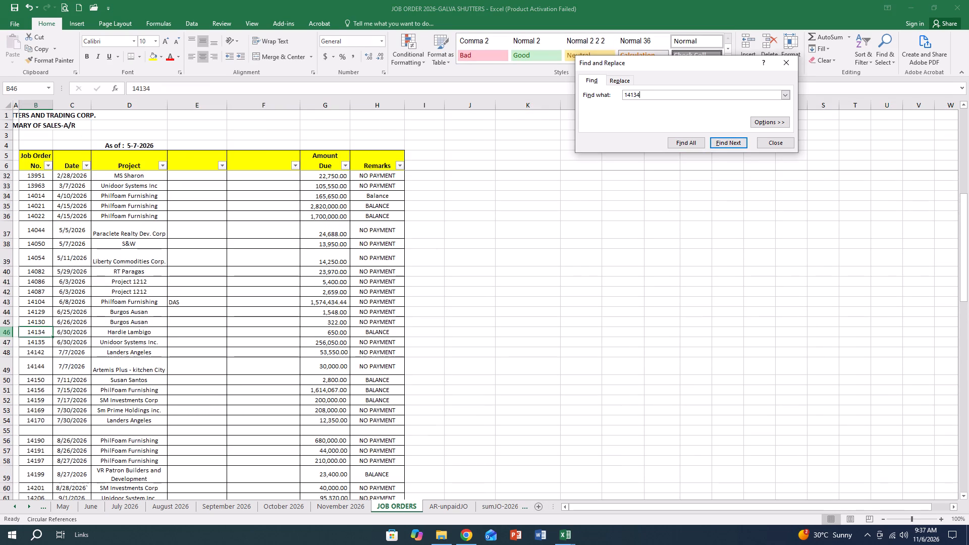
click(8, 334)
key(Delete)
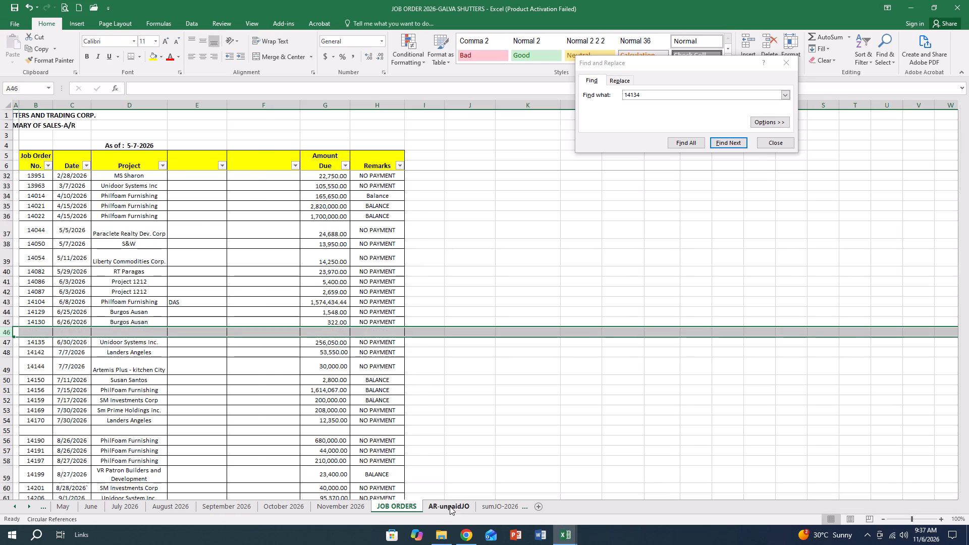
Find job order 14134 on the AR-unpaidJO sheet and clear the contents of its row.
click(450, 506)
click(671, 296)
click(734, 145)
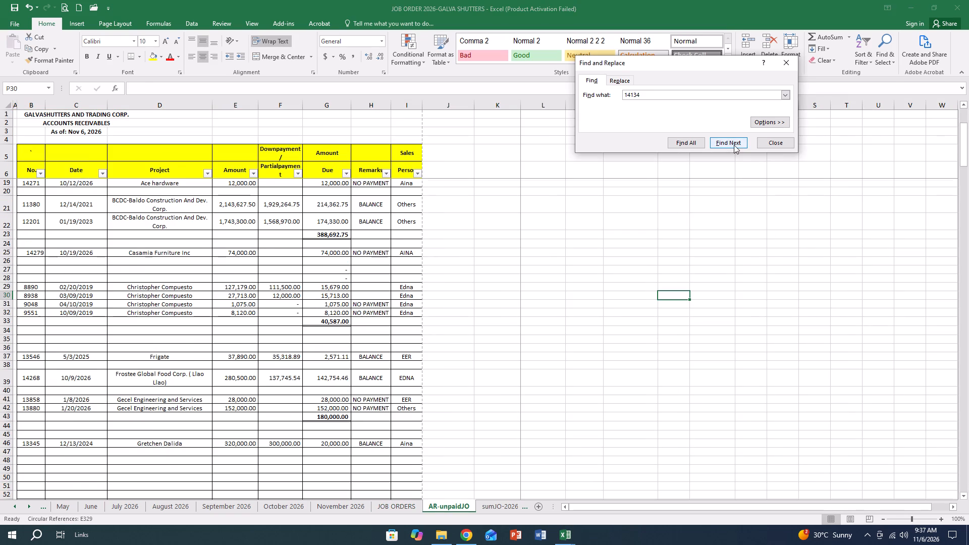
click(3, 339)
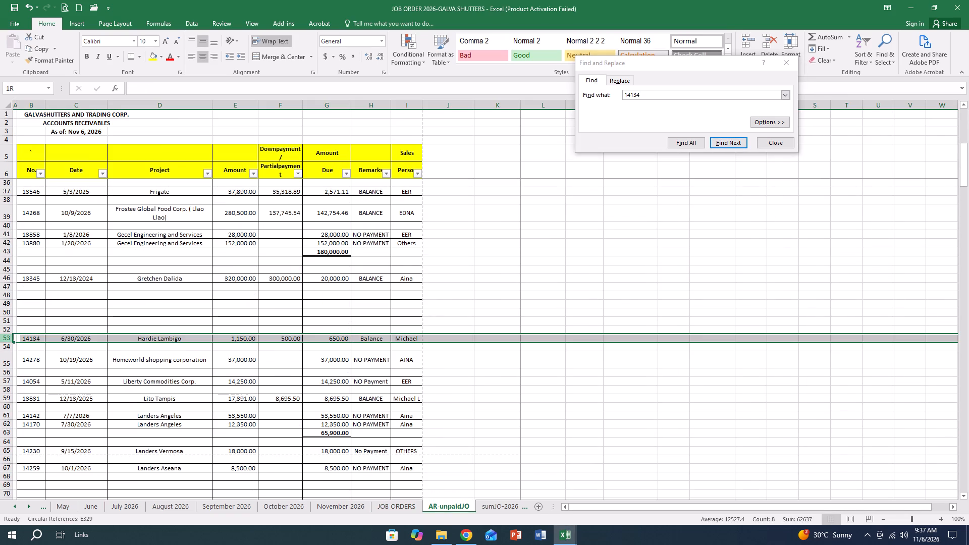
key(Delete)
click(635, 305)
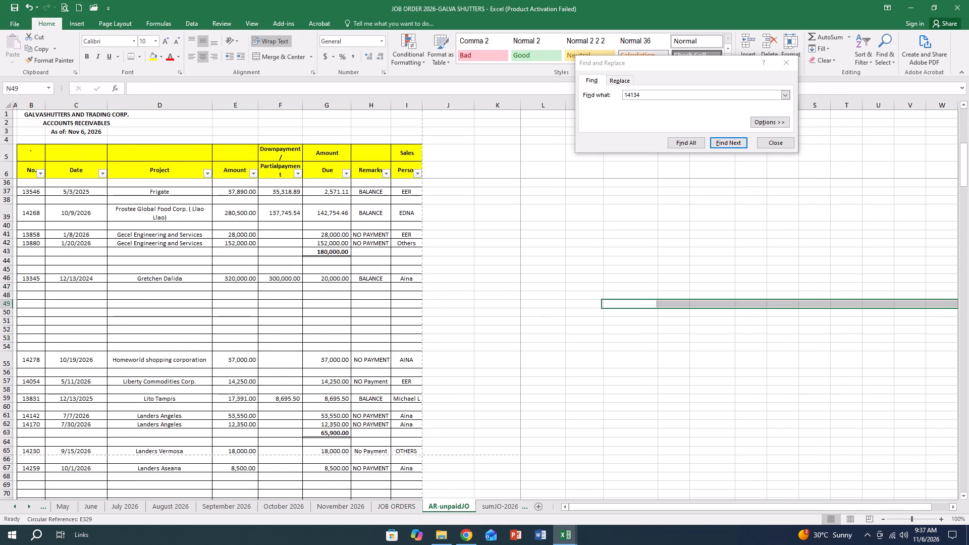
Delete the empty row 48 among the blank rows above job order 14278 on AR-unpaidJO.
drag(23, 294, 406, 332)
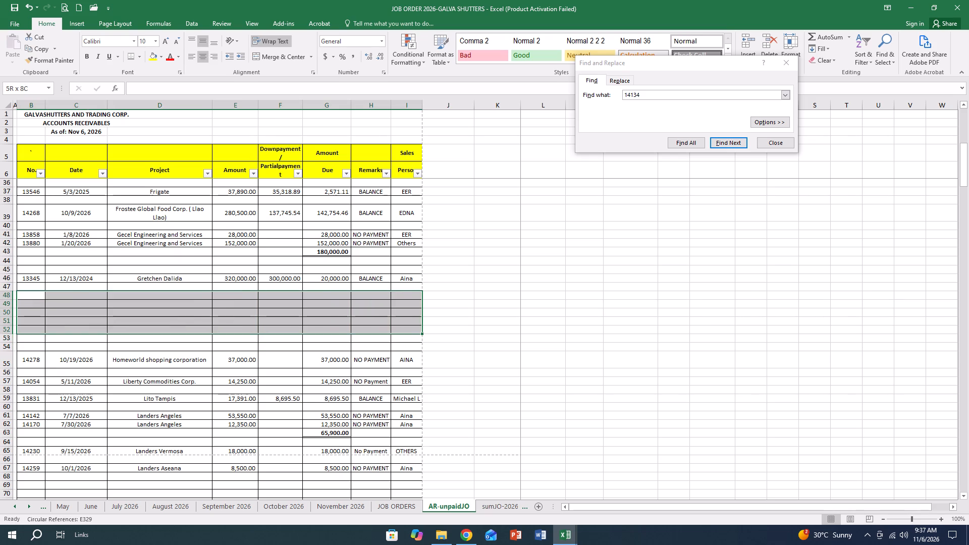
drag(406, 332, 406, 339)
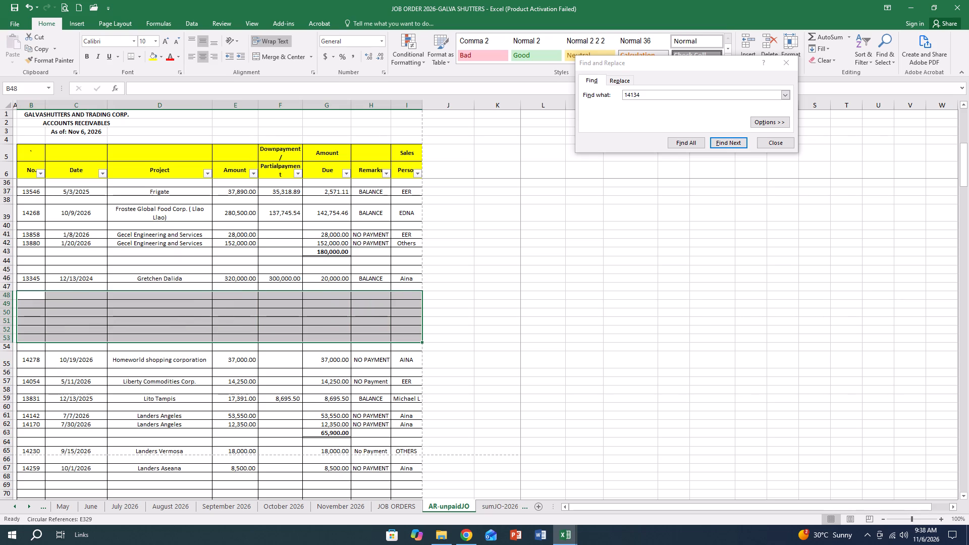
right_click(8, 295)
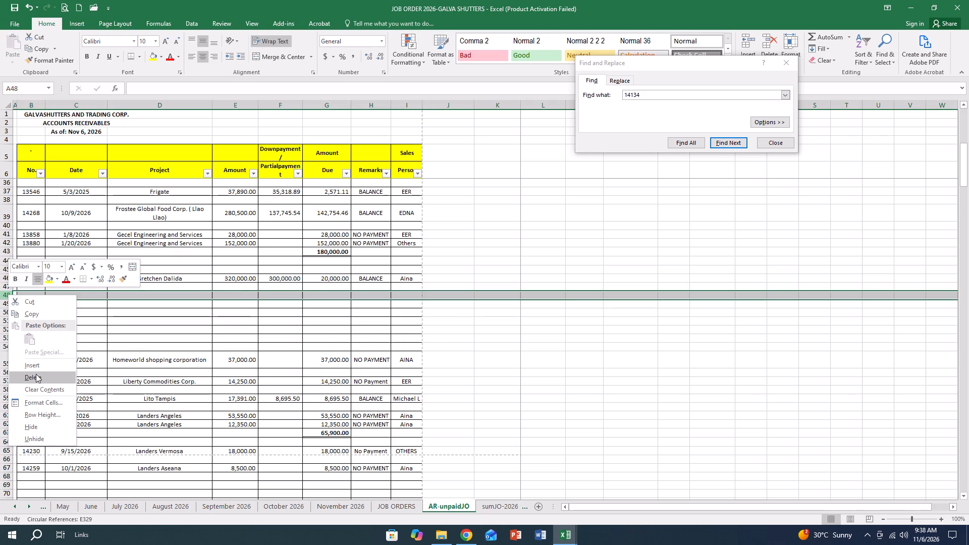
click(36, 374)
click(52, 318)
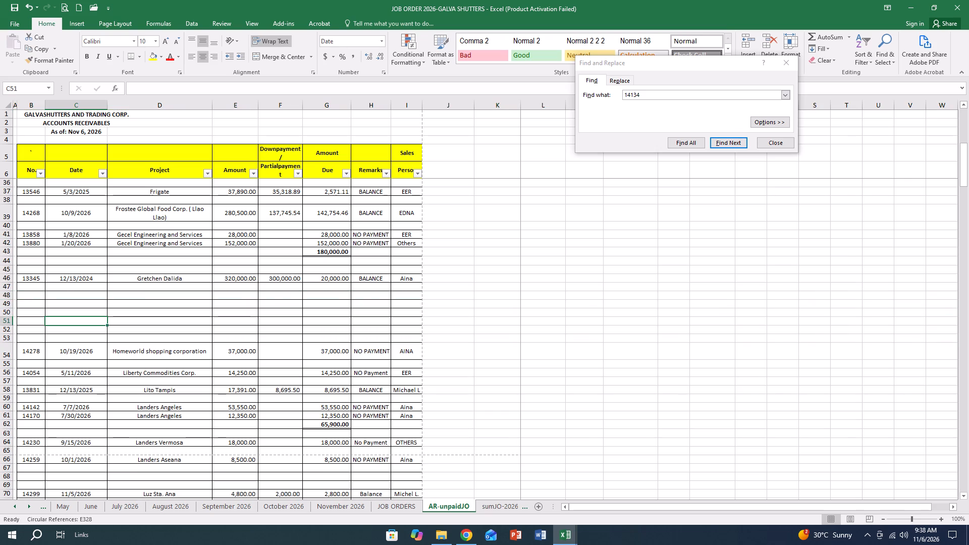
Delete the blank cells B48:I53 above job order 14278 on AR-unpaidJO, shifting the cells up.
drag(22, 297, 231, 340)
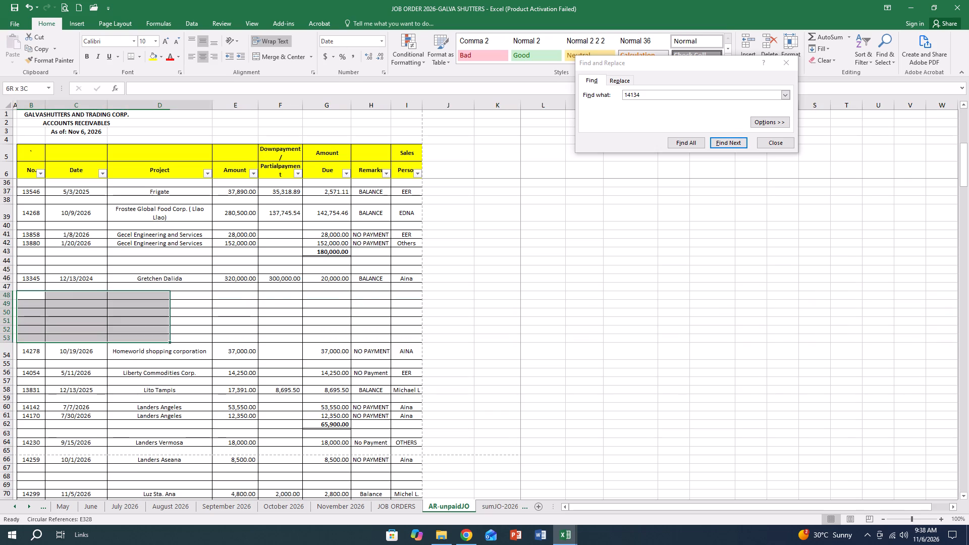
drag(231, 340, 408, 340)
right_click(33, 296)
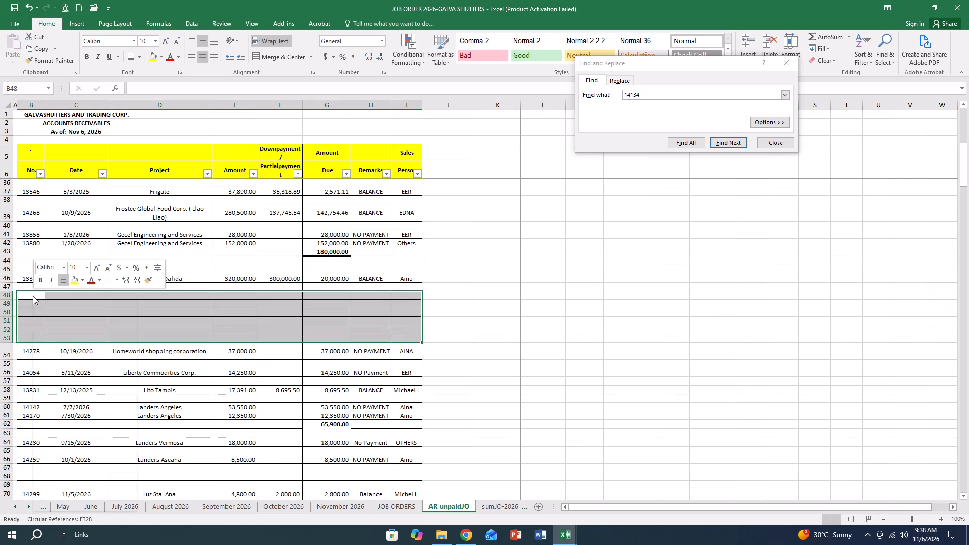
click(66, 391)
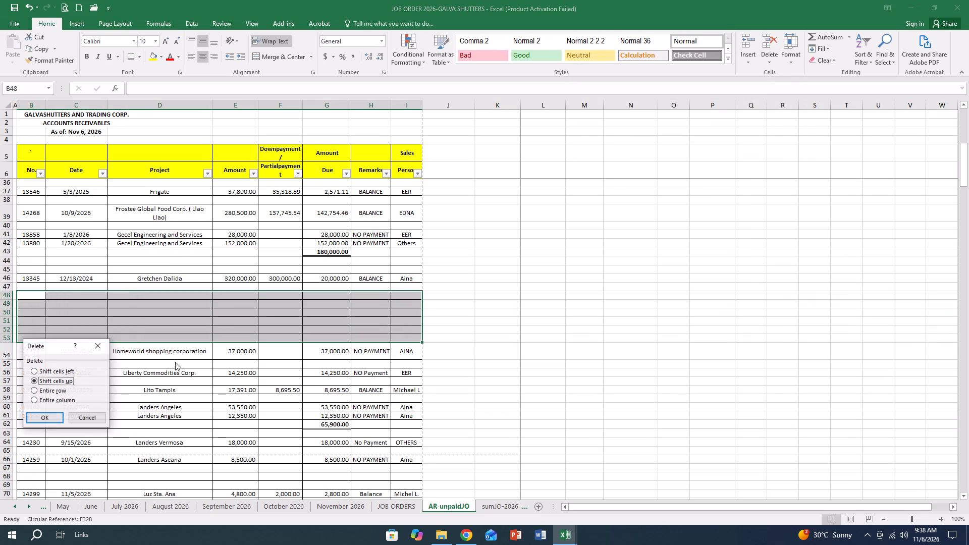
click(39, 417)
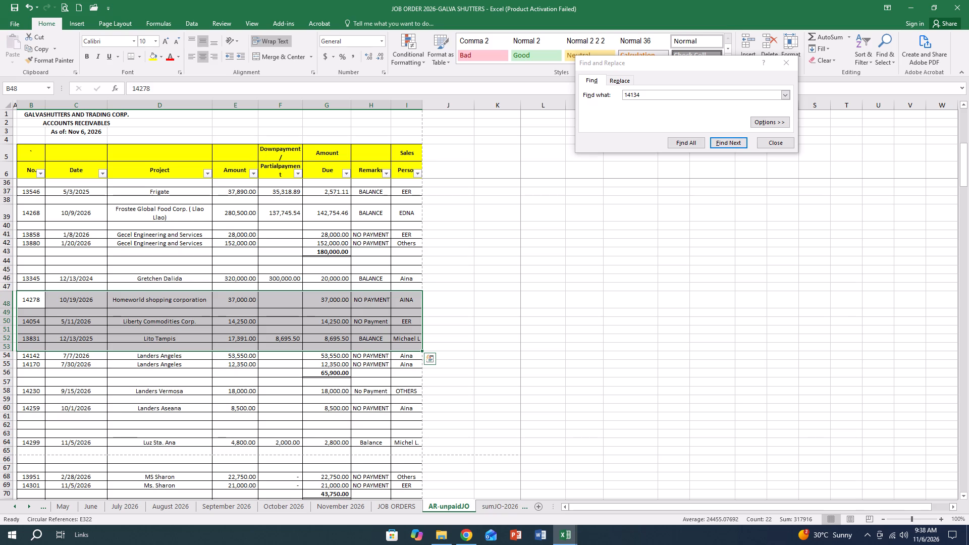
click(501, 314)
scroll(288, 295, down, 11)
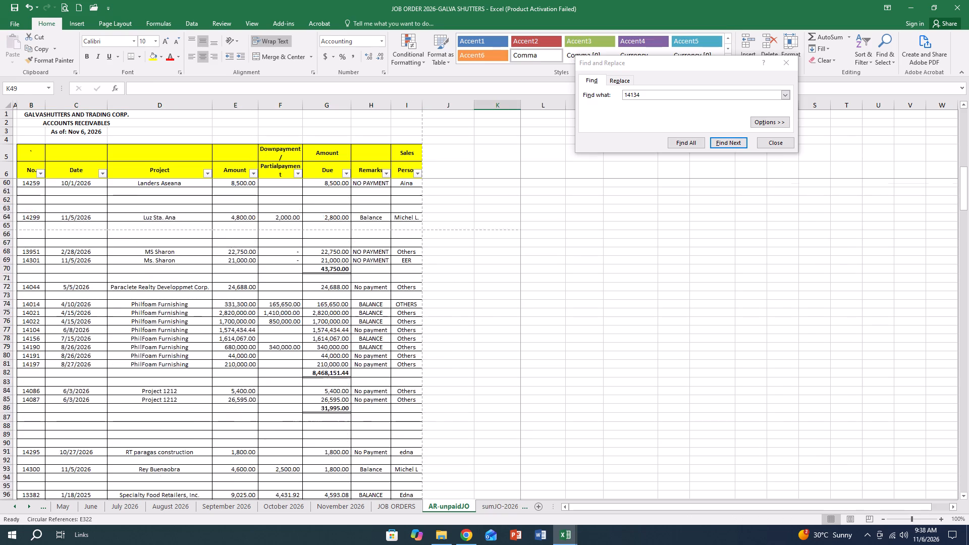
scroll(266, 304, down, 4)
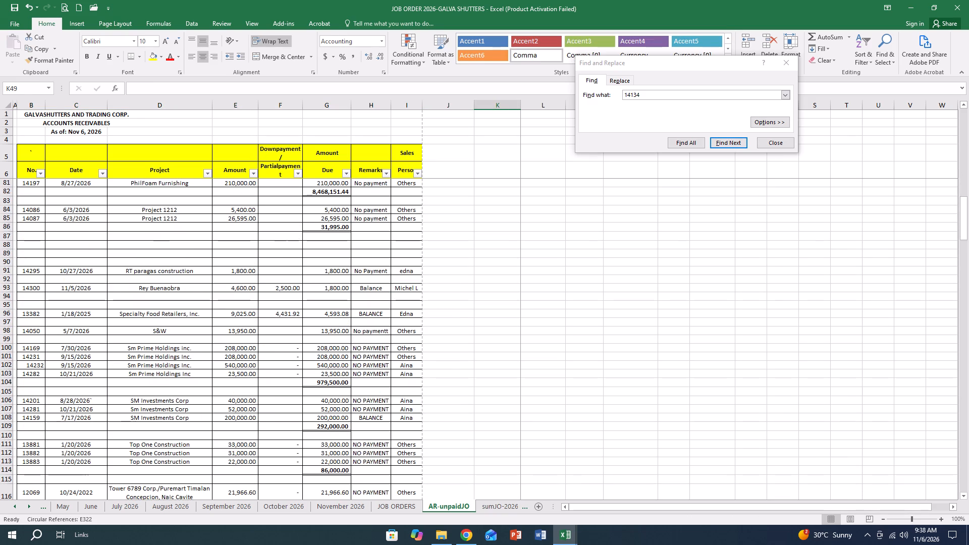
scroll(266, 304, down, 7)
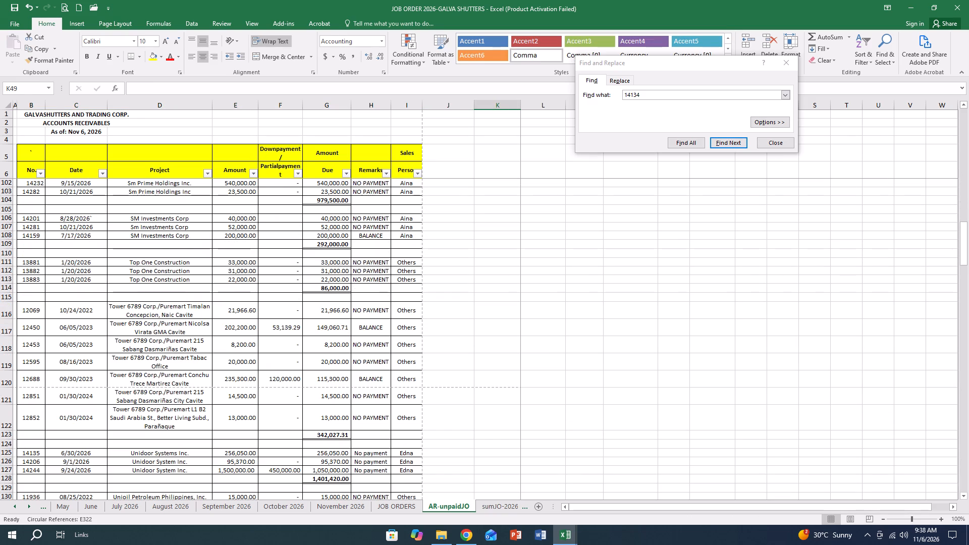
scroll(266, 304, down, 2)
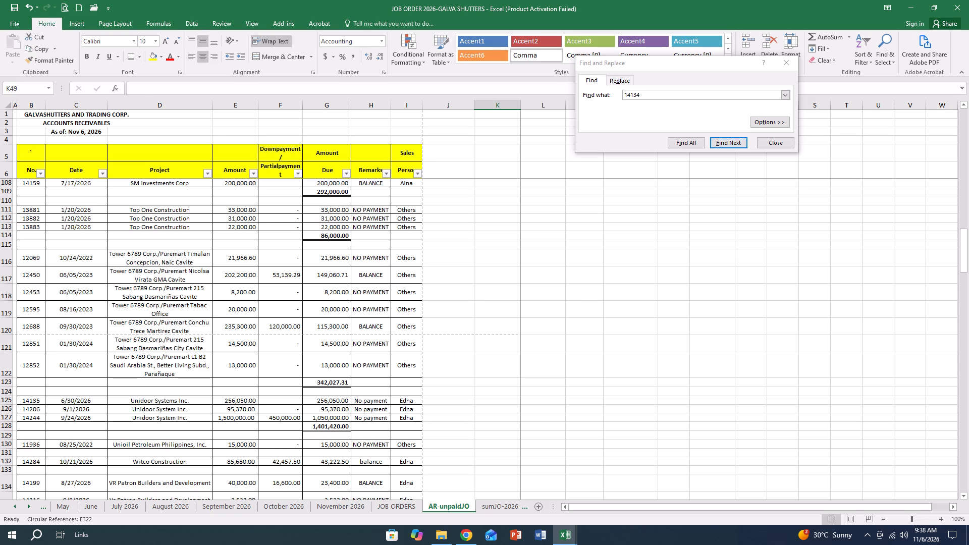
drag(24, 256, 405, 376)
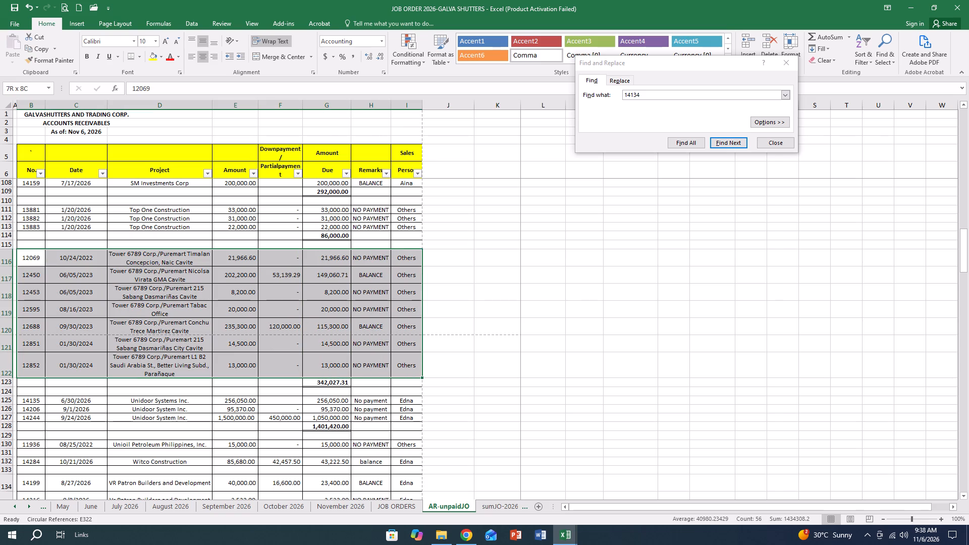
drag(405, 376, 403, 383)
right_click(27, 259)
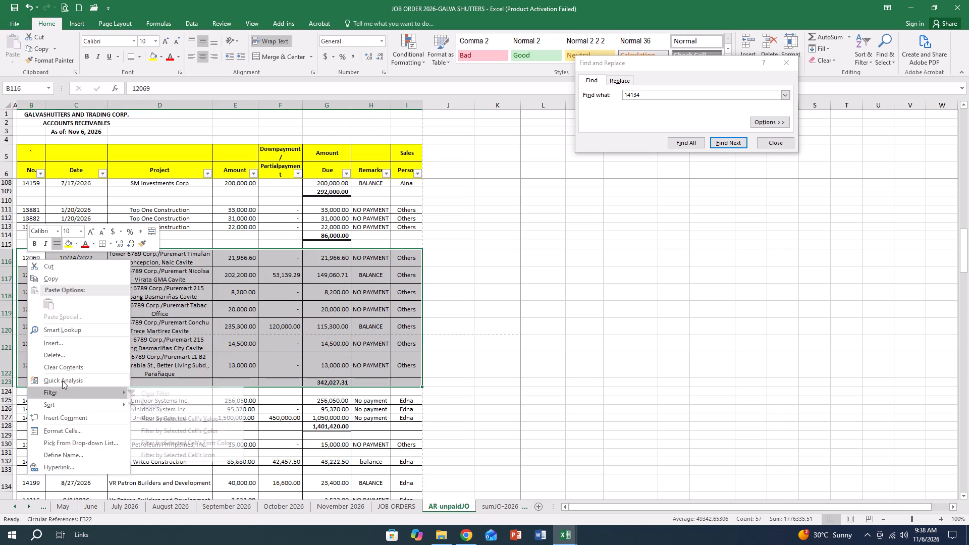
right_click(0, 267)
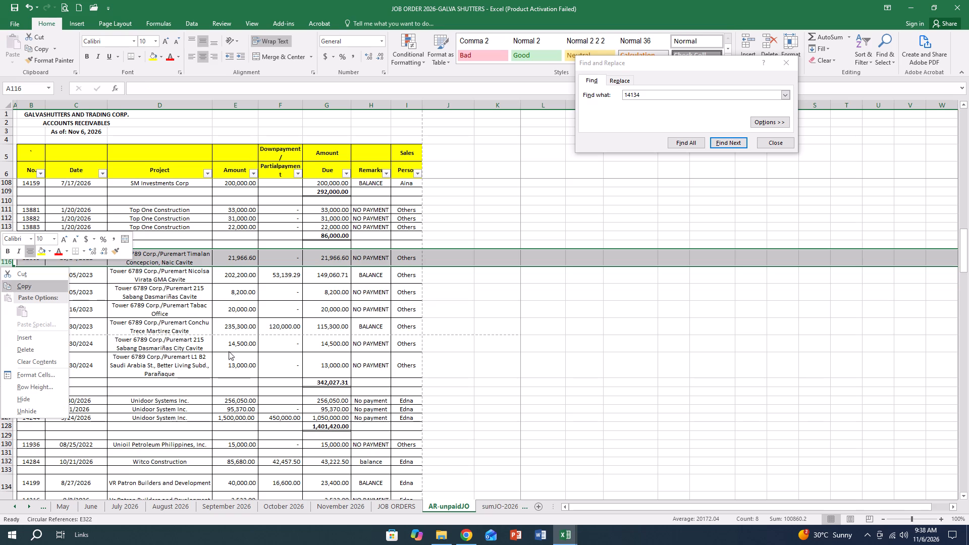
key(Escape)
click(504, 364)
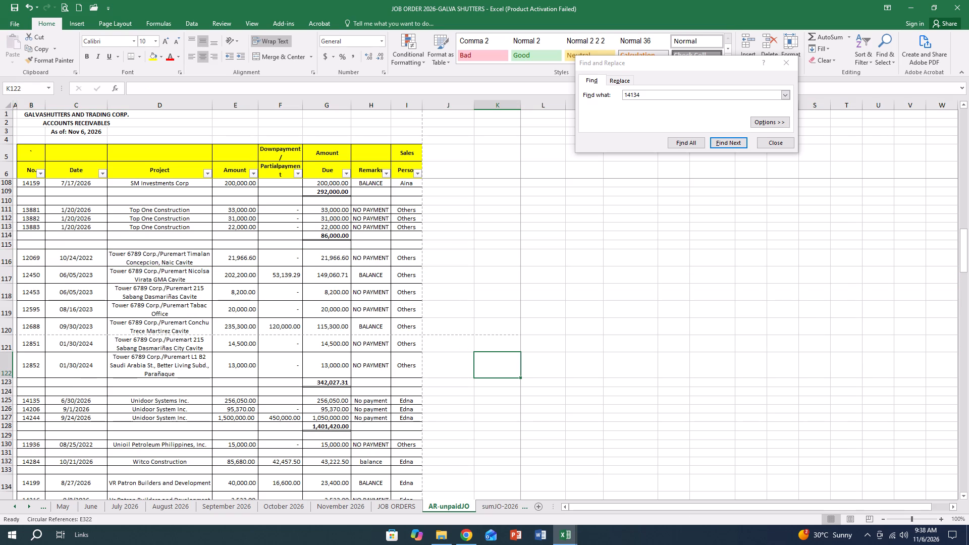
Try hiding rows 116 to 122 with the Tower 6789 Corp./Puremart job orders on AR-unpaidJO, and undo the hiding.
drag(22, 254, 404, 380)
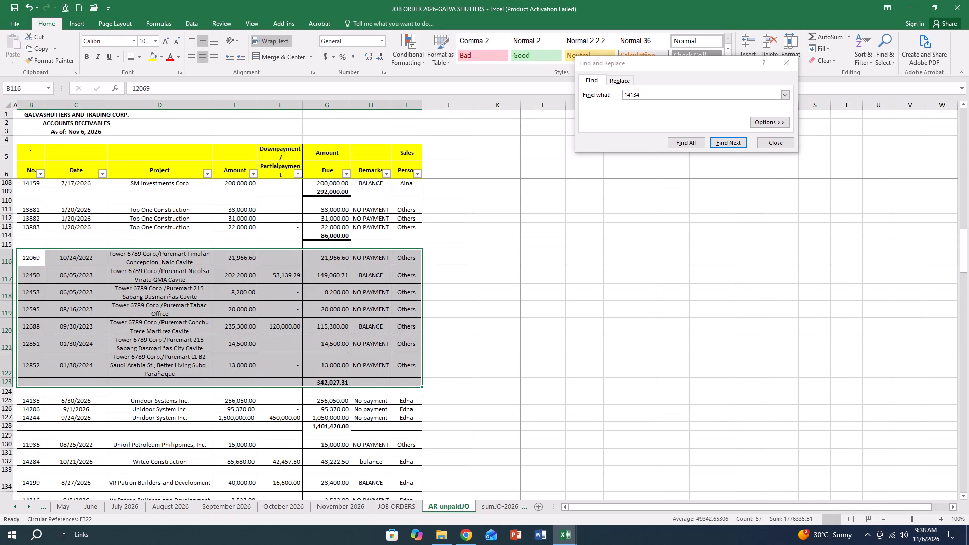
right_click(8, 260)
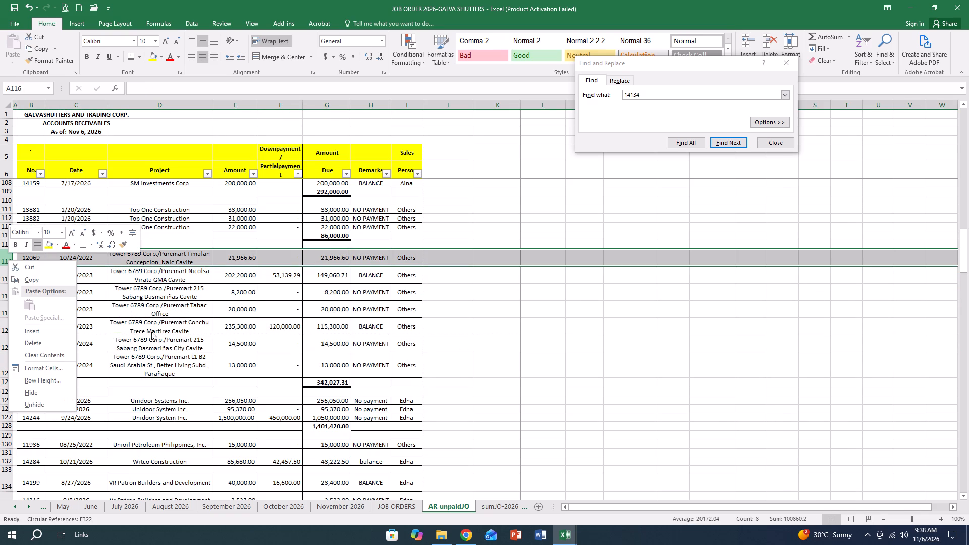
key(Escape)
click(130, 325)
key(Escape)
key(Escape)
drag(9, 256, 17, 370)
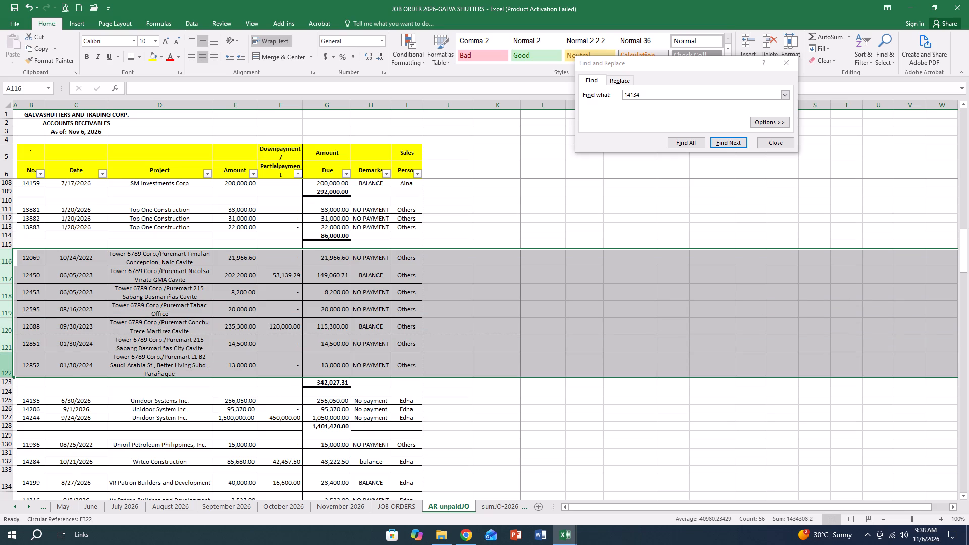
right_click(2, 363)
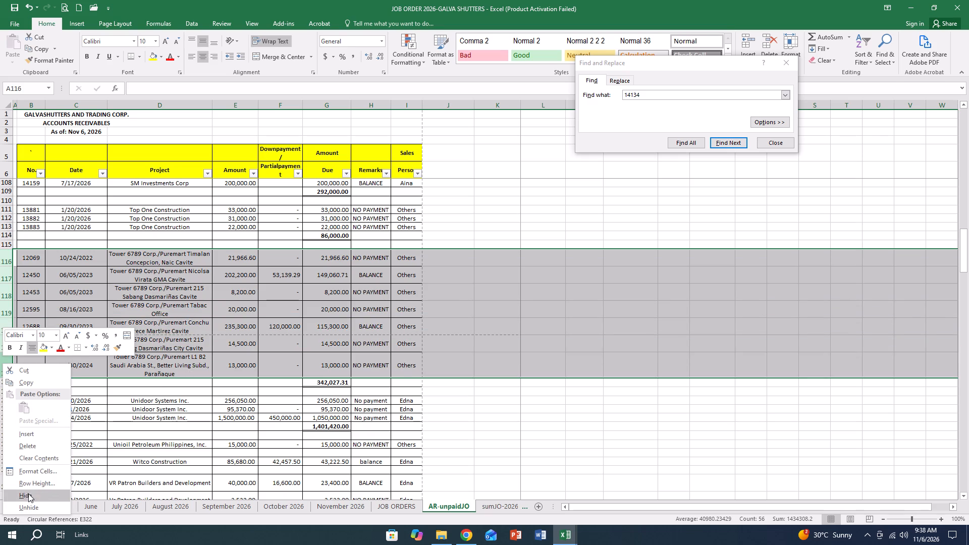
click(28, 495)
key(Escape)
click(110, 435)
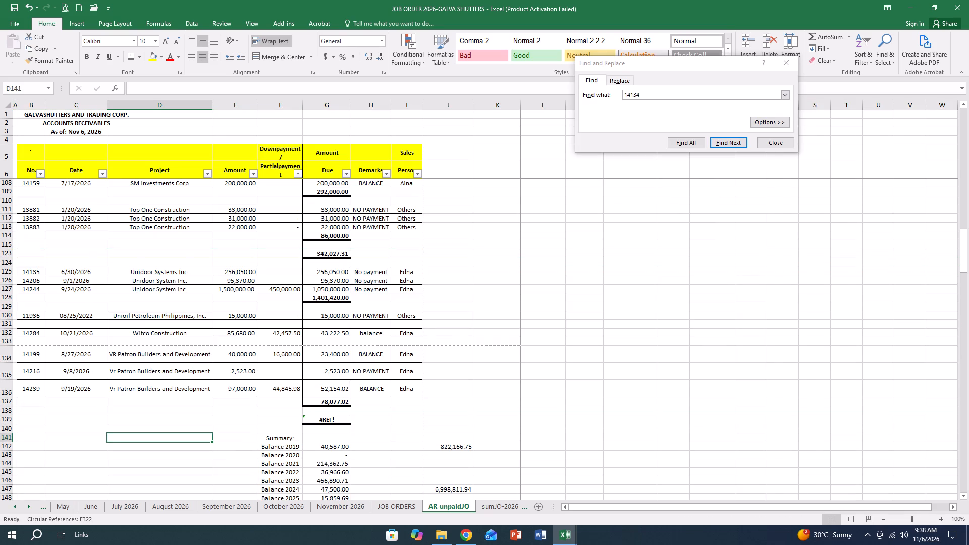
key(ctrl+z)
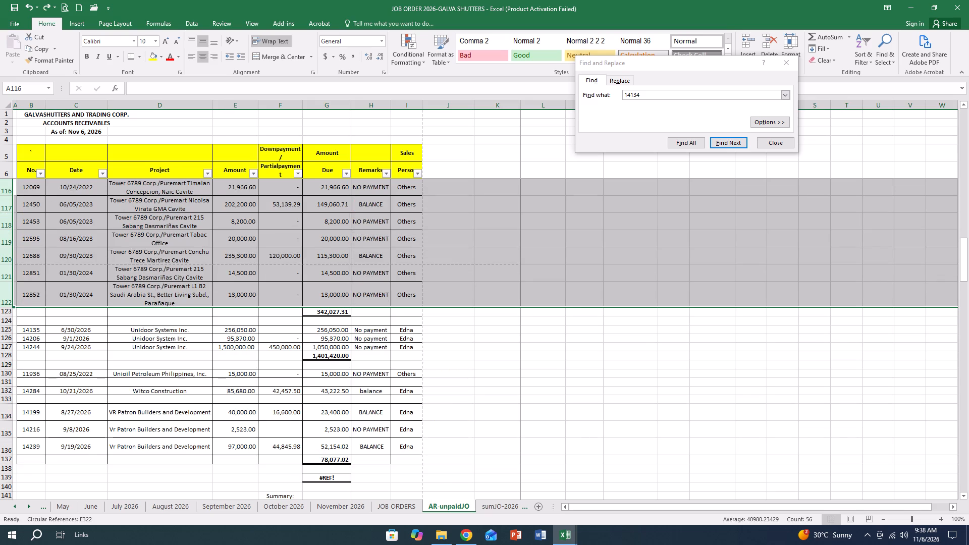
Hide rows 116 to 123 on AR-unpaidJO, covering the Tower 6789 Corp./Puremart job orders together with their total row.
scroll(219, 285, up, 3)
key(Escape)
key(Escape)
click(6, 267)
key(Escape)
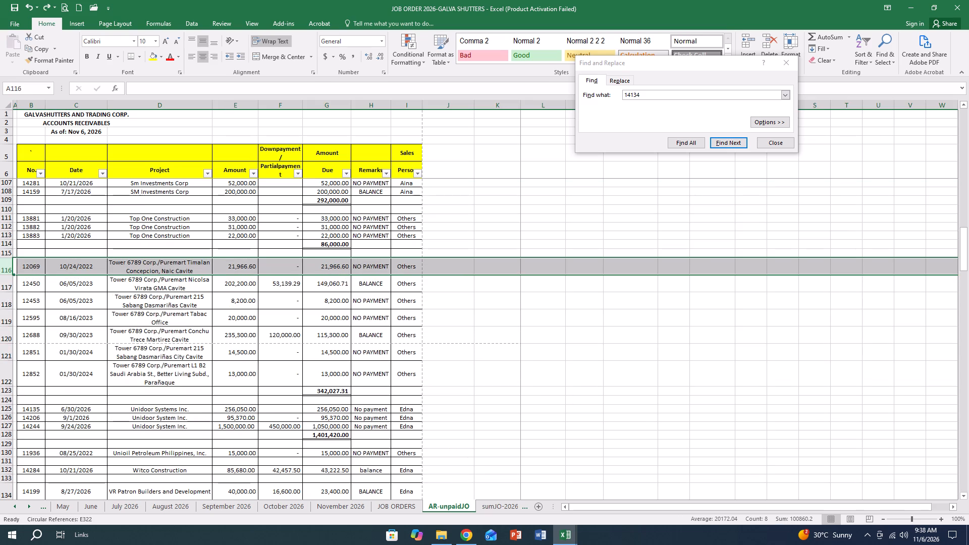
key(Escape)
click(465, 227)
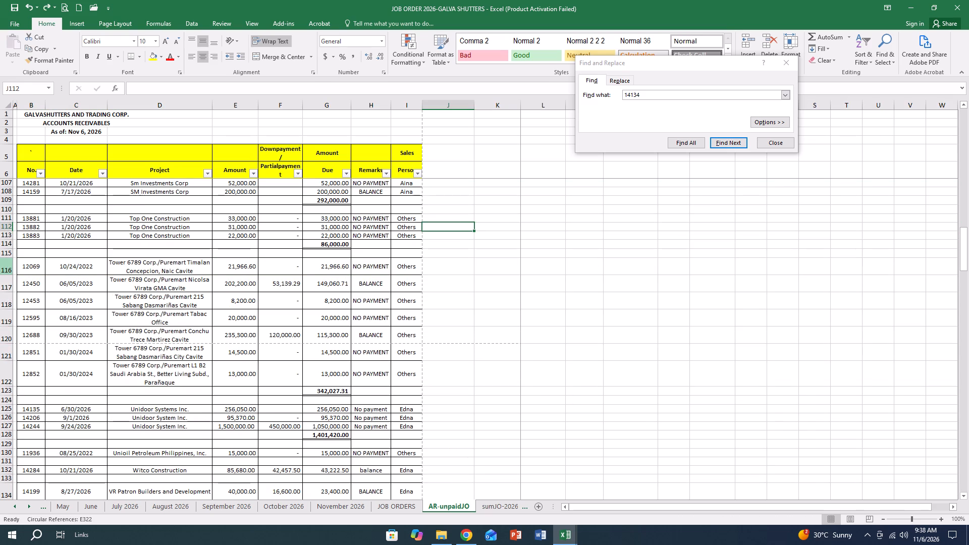
drag(6, 266, 24, 392)
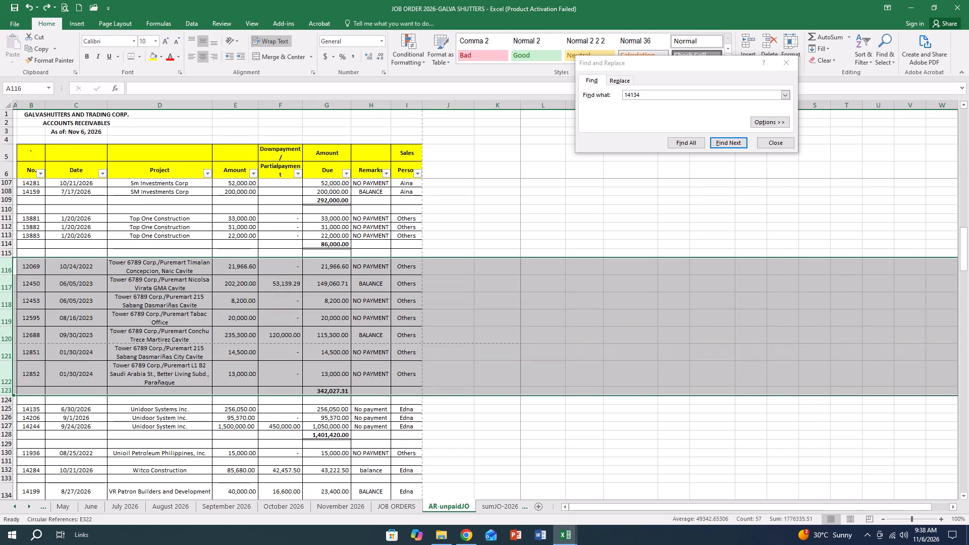
right_click(5, 365)
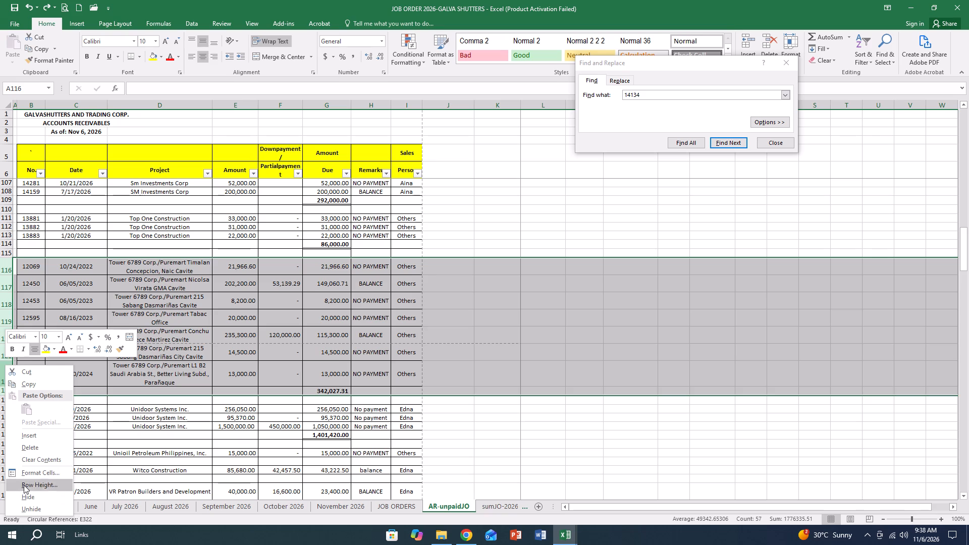
click(26, 495)
click(509, 334)
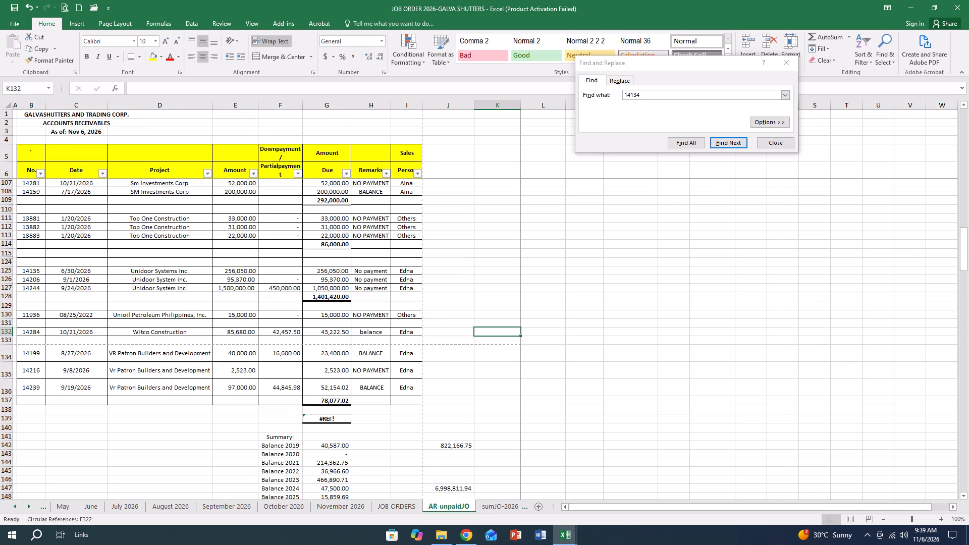
key(Escape)
key(Escape)
Hide rows 29 to 33 on AR-unpaidJO, covering the 2019 job orders 8890 to 9551 together with their total row.
scroll(137, 343, up, 3)
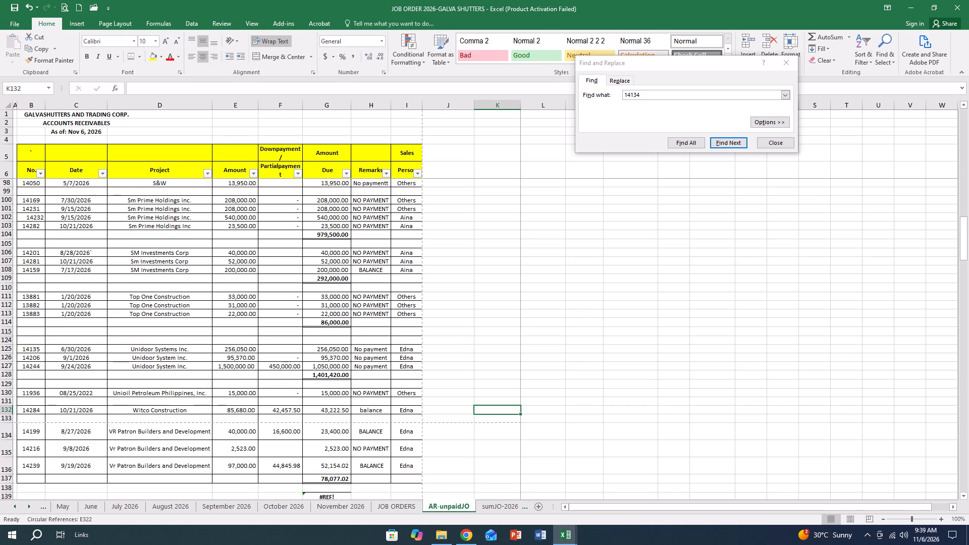
scroll(137, 343, up, 19)
scroll(137, 343, up, 3)
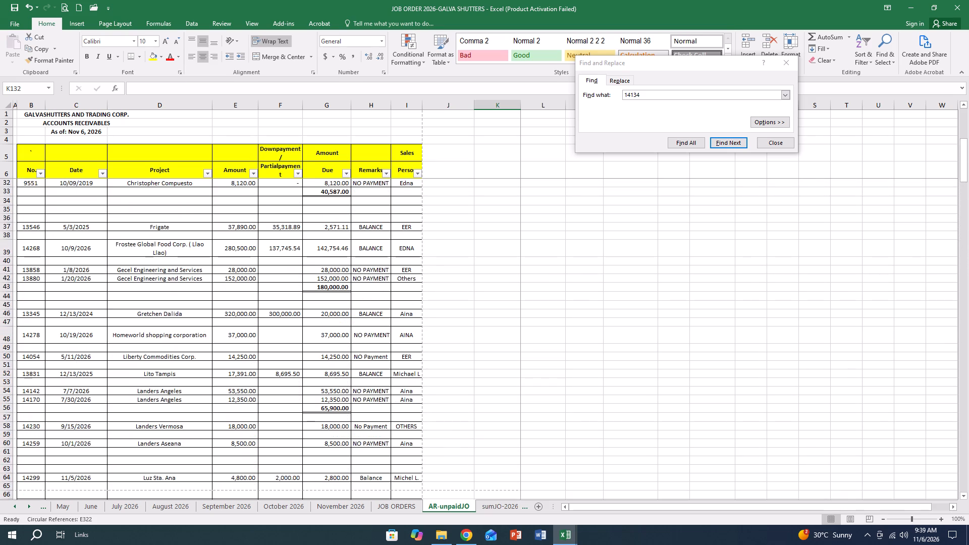
scroll(137, 343, up, 15)
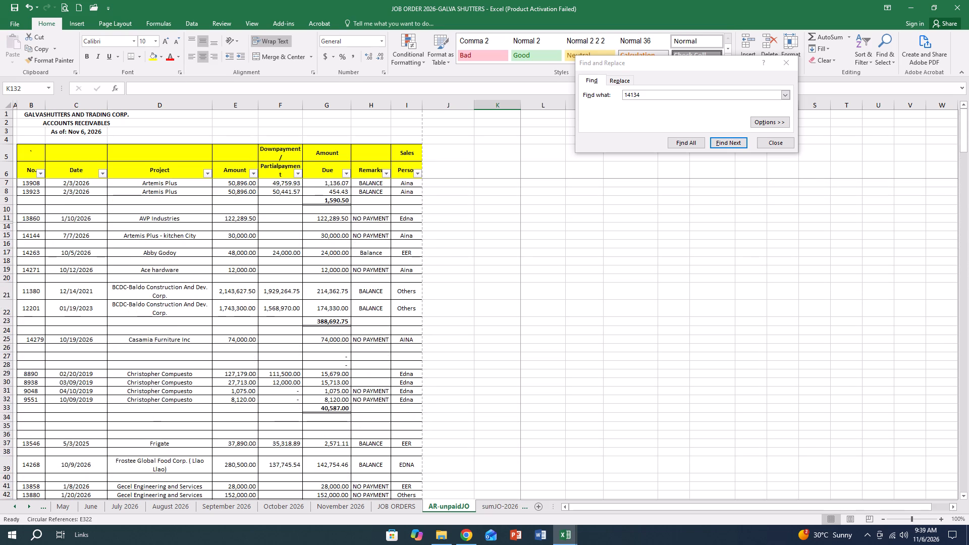
scroll(138, 342, up, 4)
scroll(138, 342, down, 4)
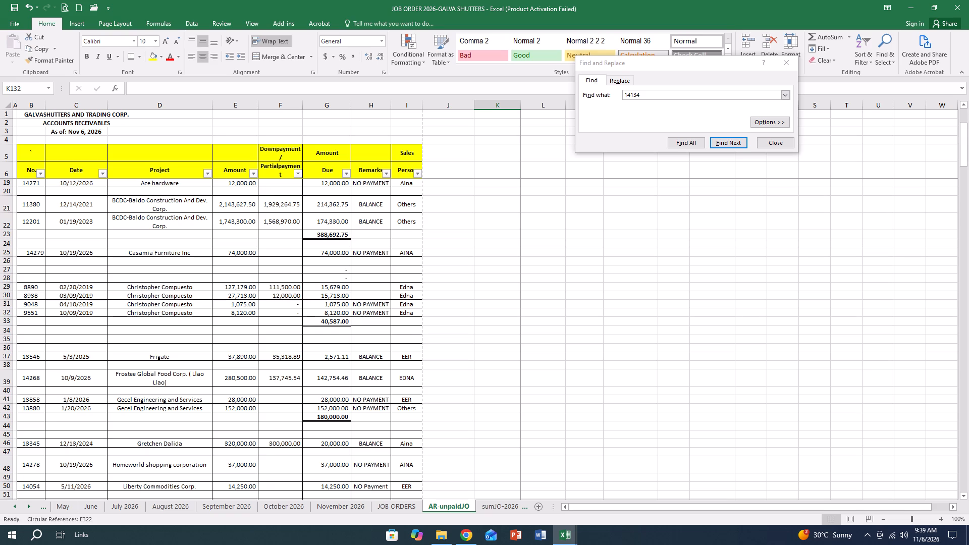
drag(26, 287, 34, 289)
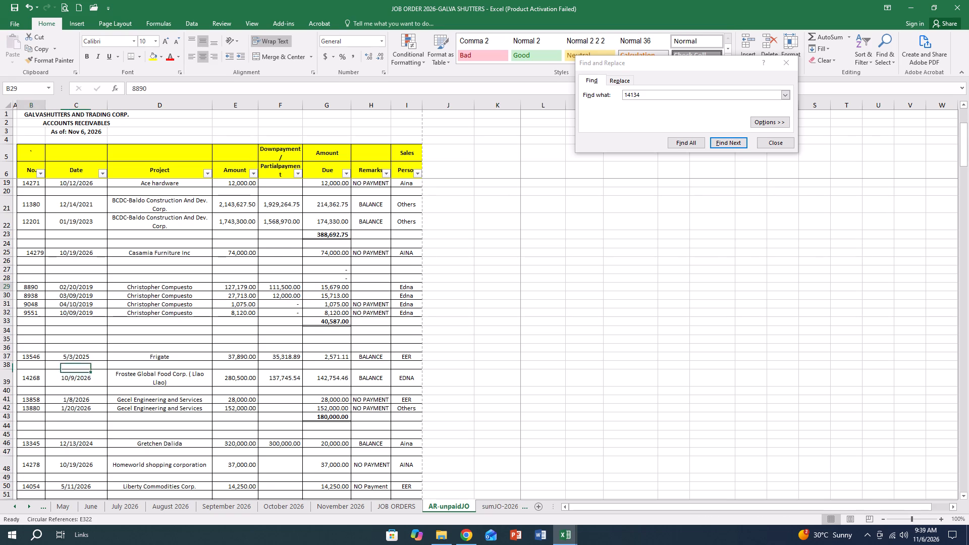
drag(34, 289, 399, 322)
key(Escape)
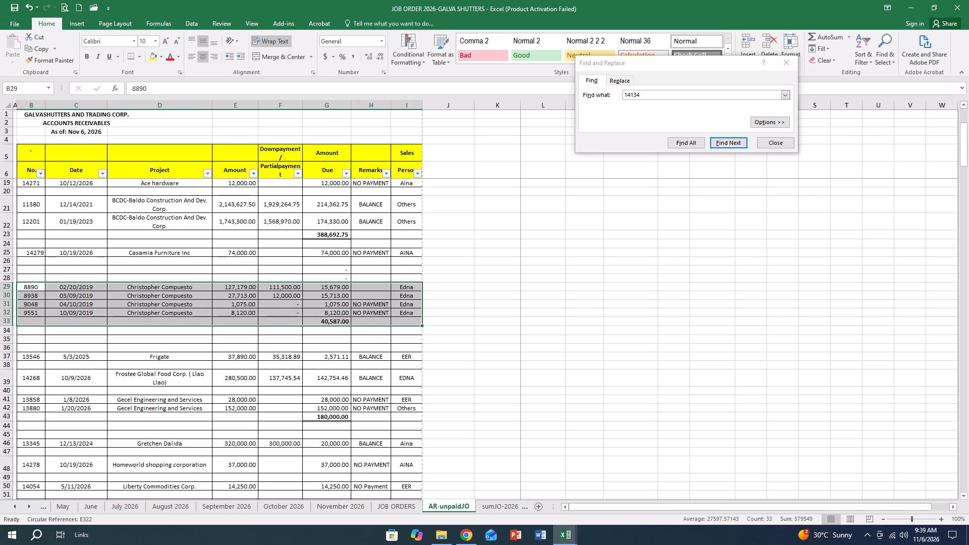
key(Escape)
click(480, 330)
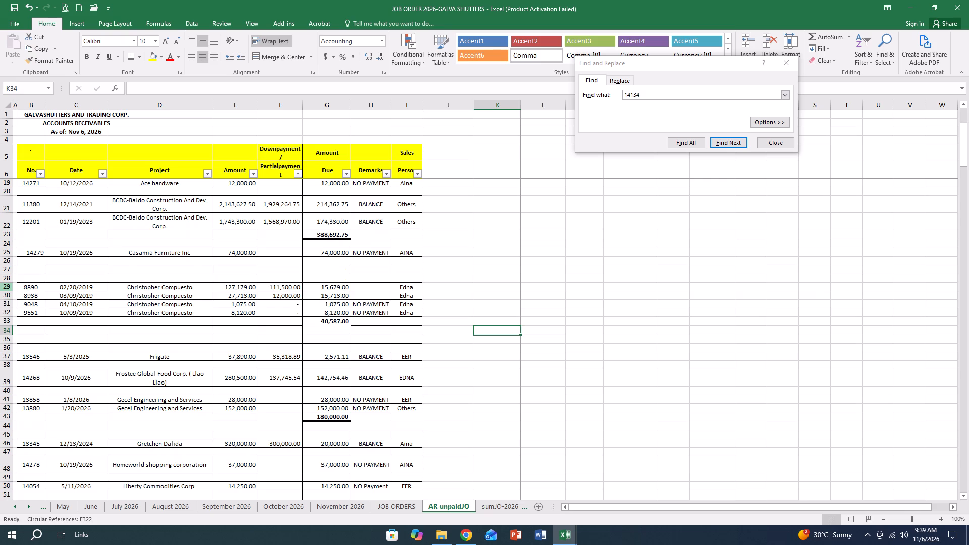
drag(6, 287, 10, 323)
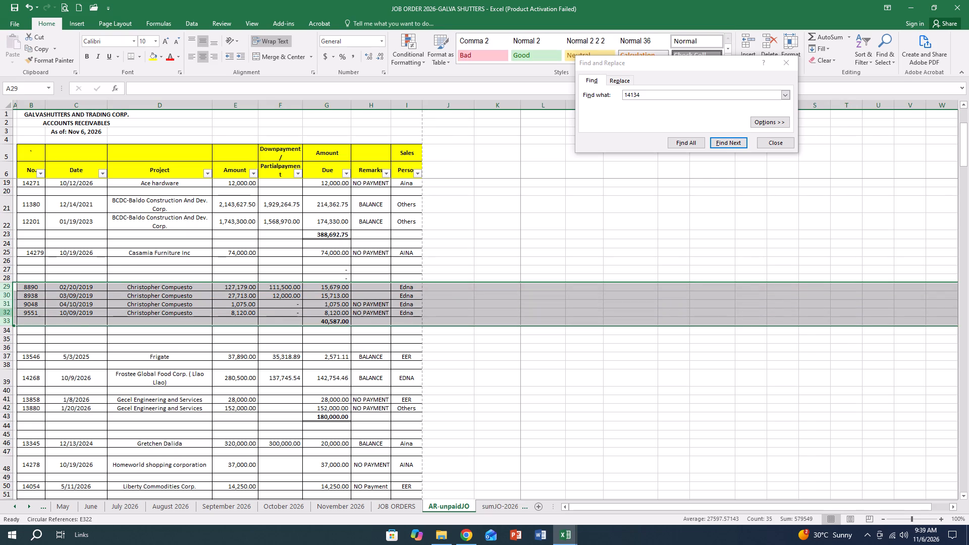
right_click(8, 311)
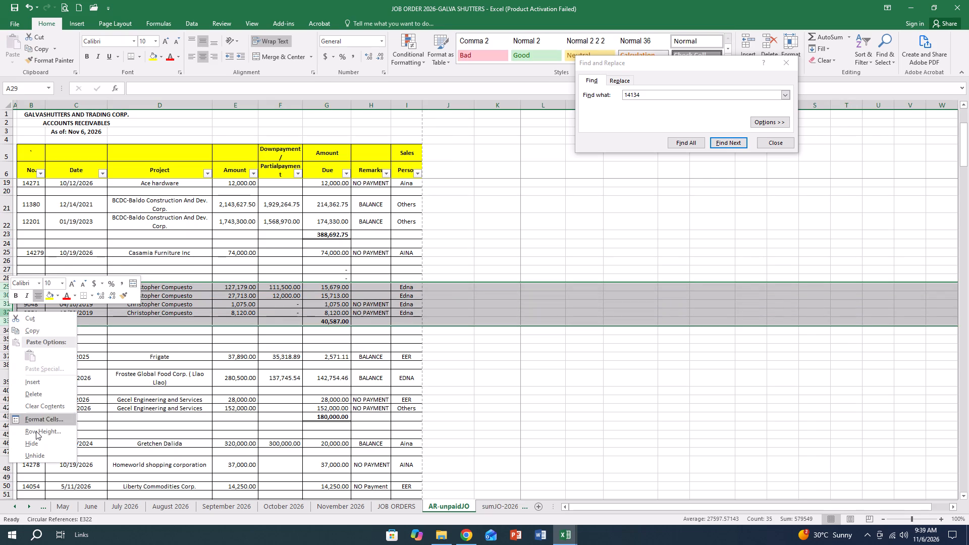
click(35, 443)
click(469, 330)
key(Escape)
key(Escape)
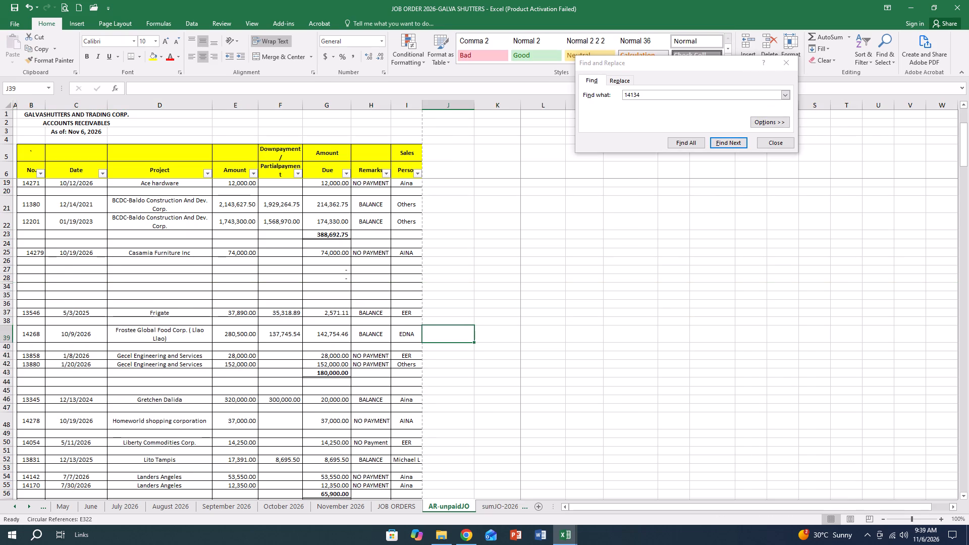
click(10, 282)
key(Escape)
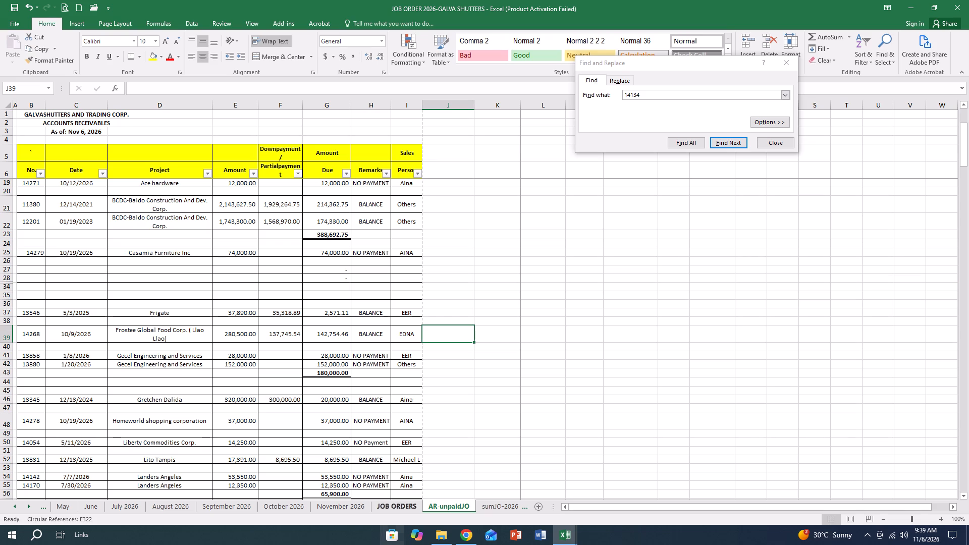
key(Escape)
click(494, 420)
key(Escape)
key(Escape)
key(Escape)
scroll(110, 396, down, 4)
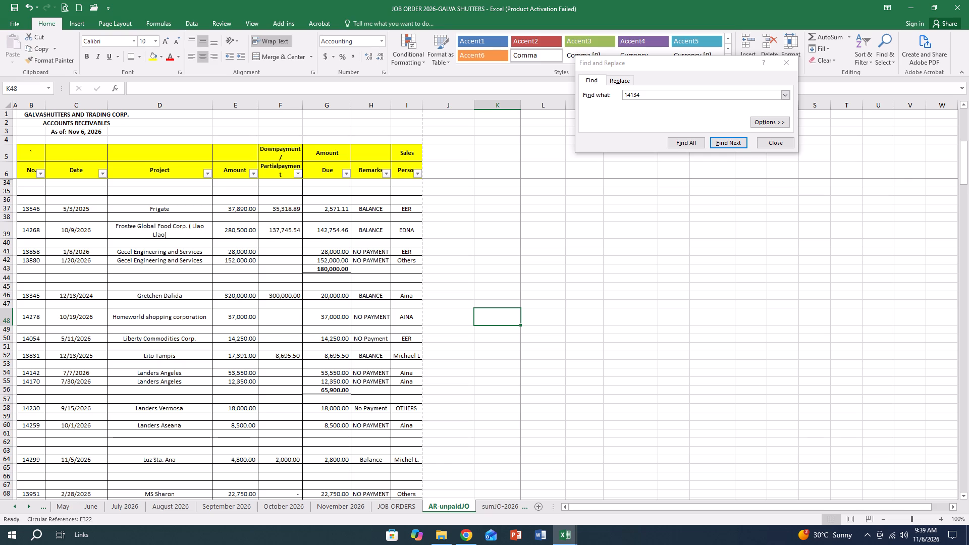
Close Find and Replace and save the job order workbook.
click(790, 60)
click(648, 316)
key(ctrl+s)
key(ctrl+s)
key(ctrl+s)
key(ctrl+s)
key(ctrl+s)
key(ctrl+s)
key(ctrl+s)
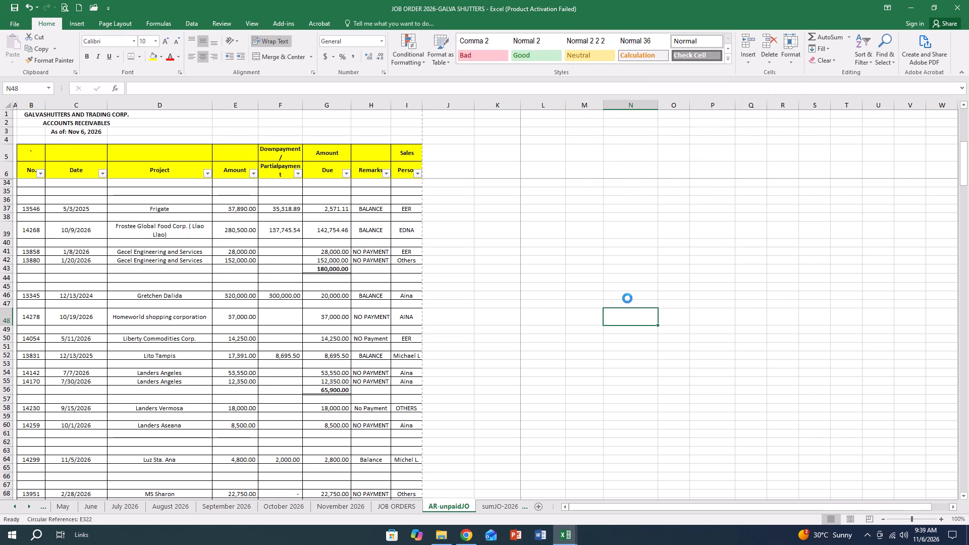
key(ctrl+s)
key(ctrl+s)
key(ctrl+s)
key(ctrl+s)
key(ctrl+s)
key(ctrl+s)
key(ctrl+s)
key(ctrl+s)
key(ctrl+s)
key(ctrl+s)
key(ctrl+s)
key(ctrl+s)
key(ctrl+s)
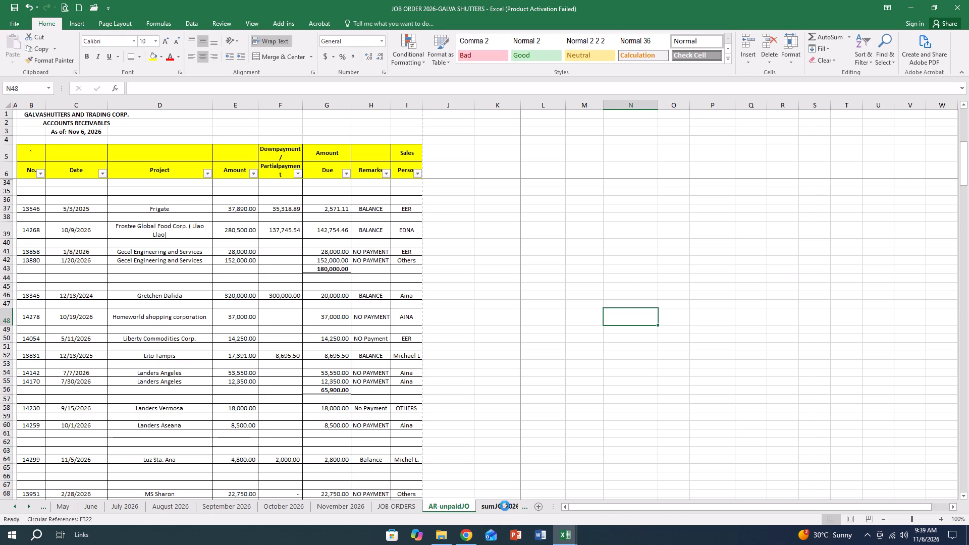
Open the sumJO-2026 sheet and examine its job orders from the first row down to the July 2026 entries.
click(505, 506)
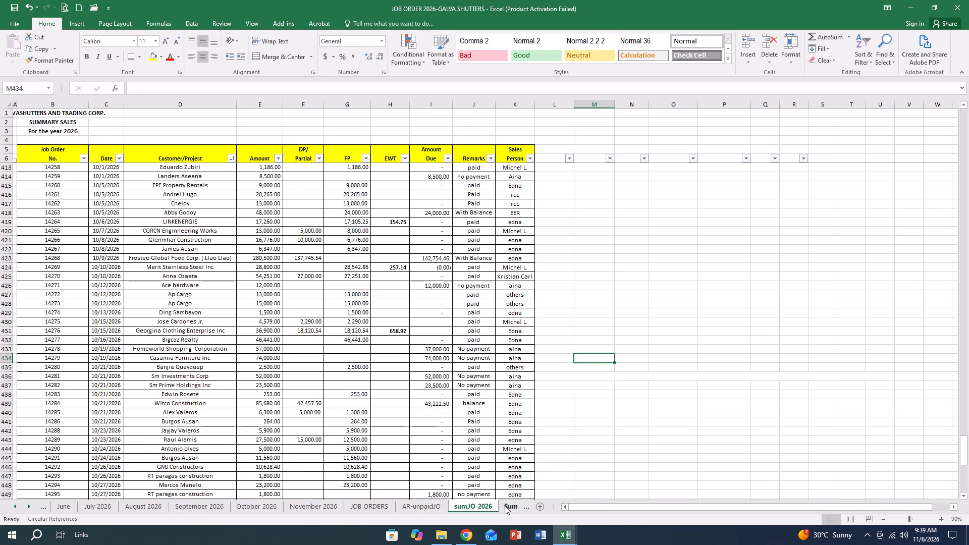
scroll(302, 380, up, 18)
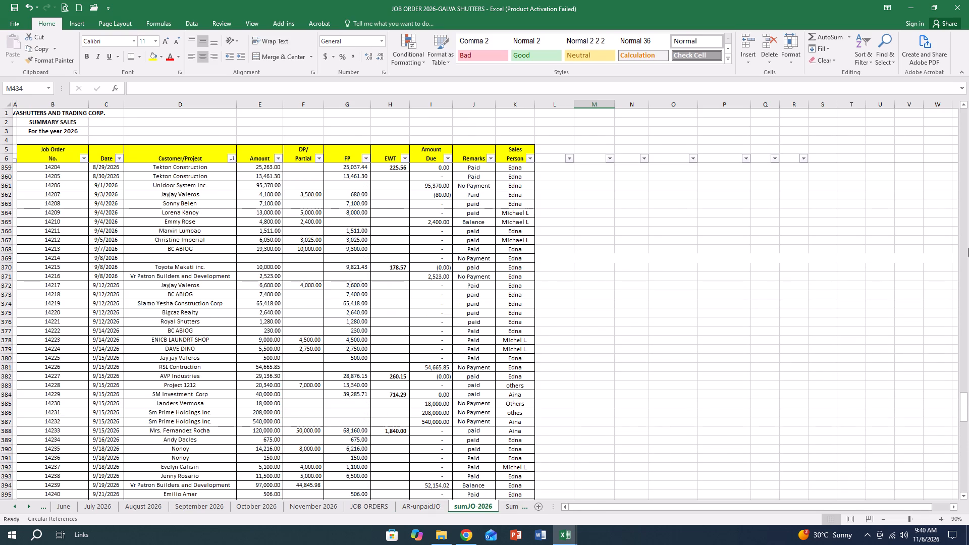
drag(965, 417, 968, 146)
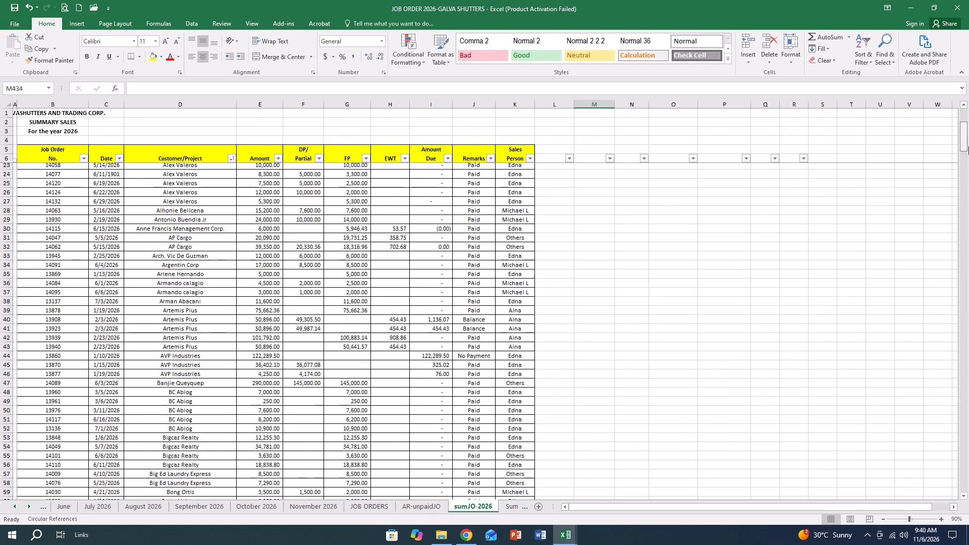
drag(968, 146, 968, 108)
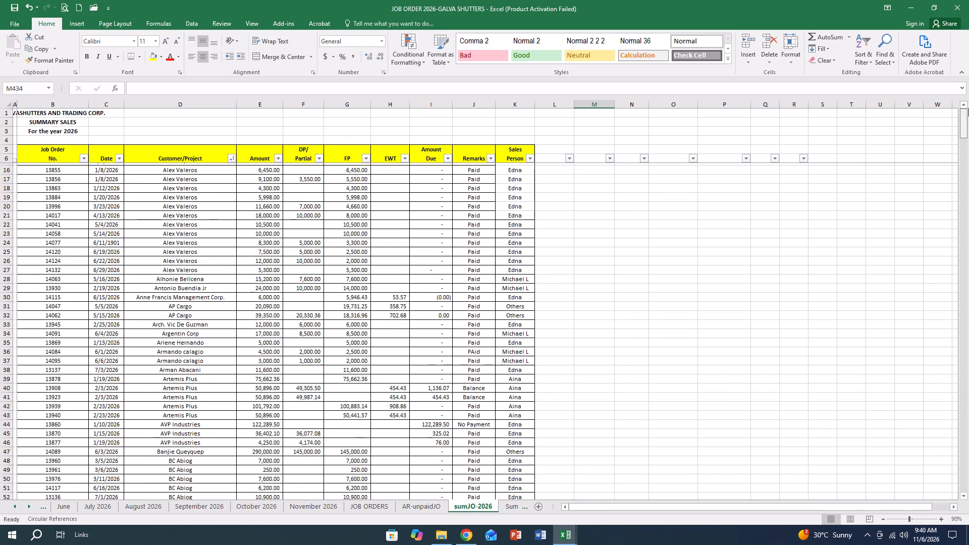
drag(968, 108, 966, 110)
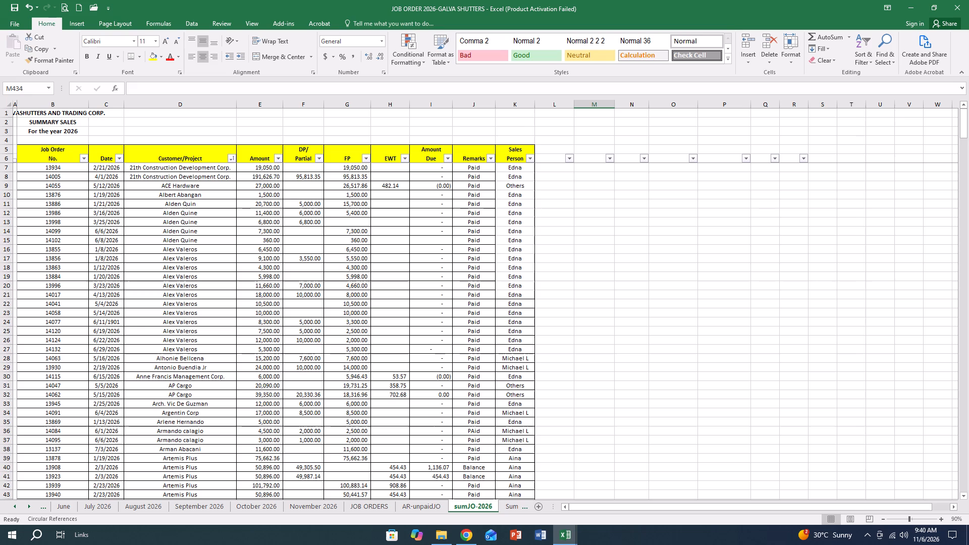
scroll(74, 240, down, 20)
scroll(74, 240, down, 13)
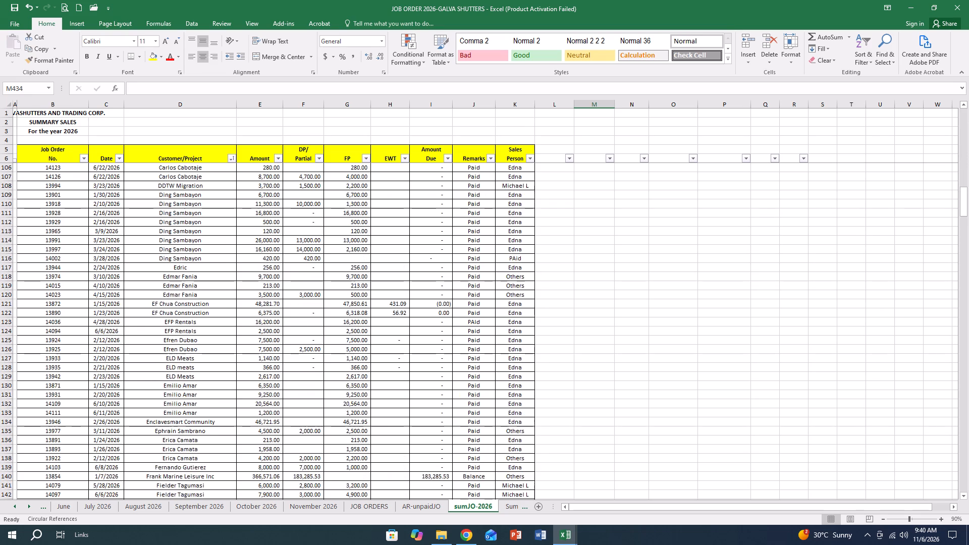
scroll(74, 241, down, 18)
scroll(74, 241, down, 13)
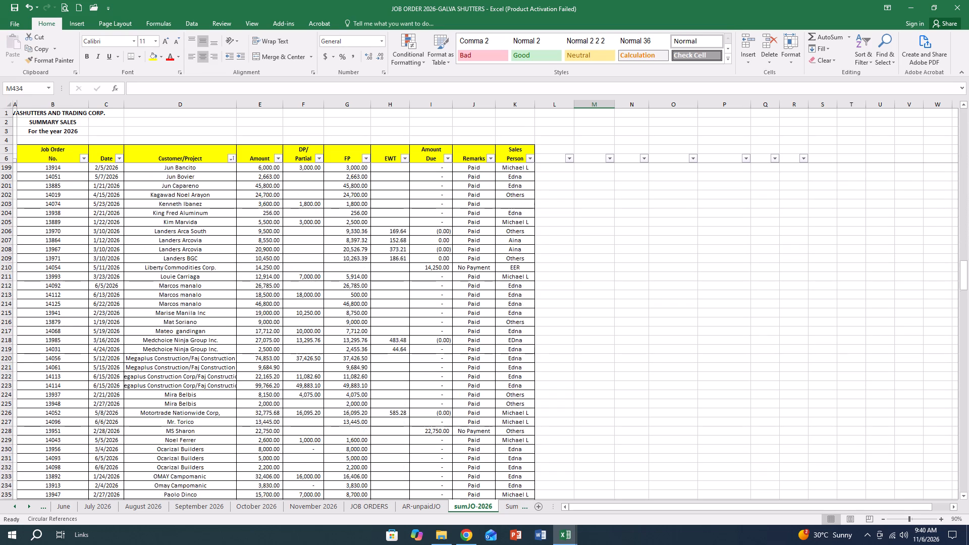
scroll(74, 241, down, 20)
scroll(74, 241, down, 7)
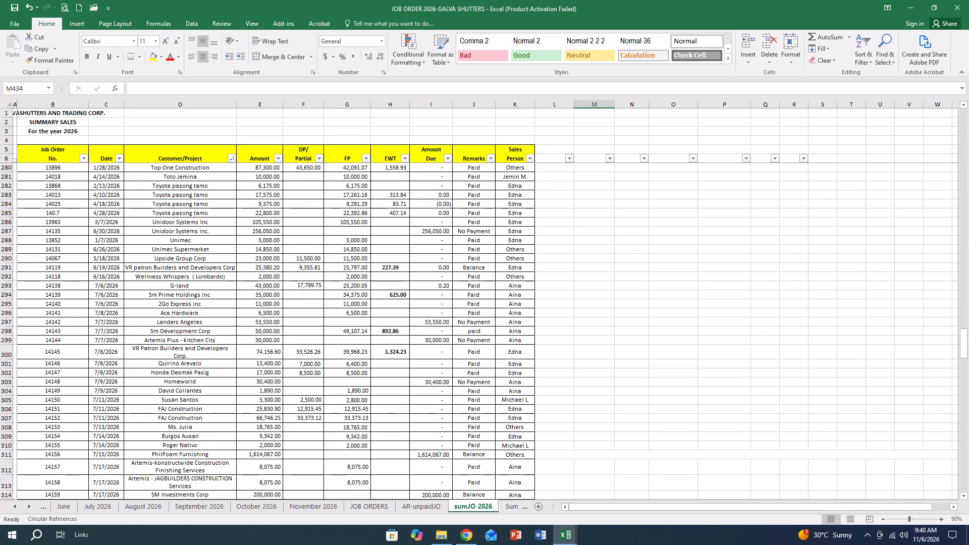
scroll(74, 241, down, 3)
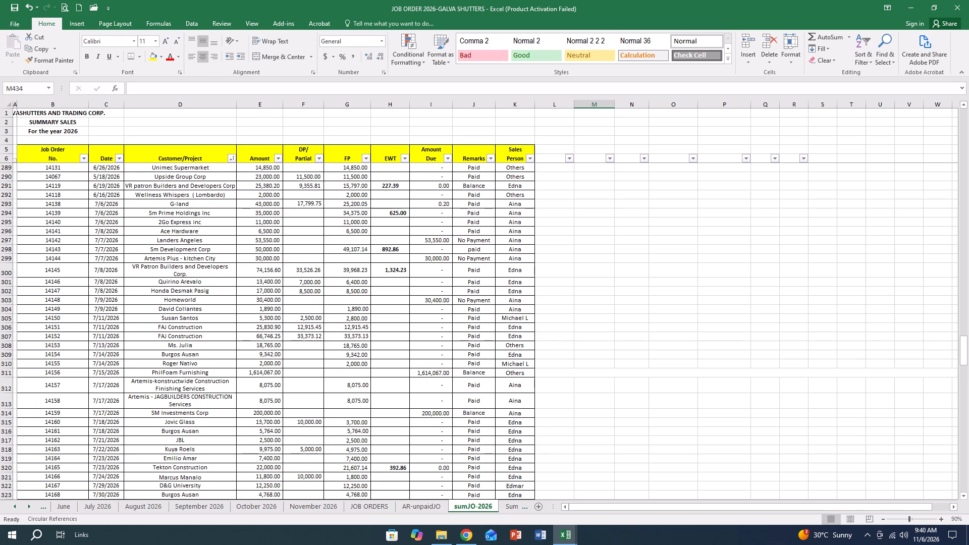
Check the job order sequence on sumJO-2026 from 14160 through October 2026, marking rows 315, 348, 381 and 409 as checkpoints.
drag(64, 424, 55, 425)
click(5, 425)
click(3, 424)
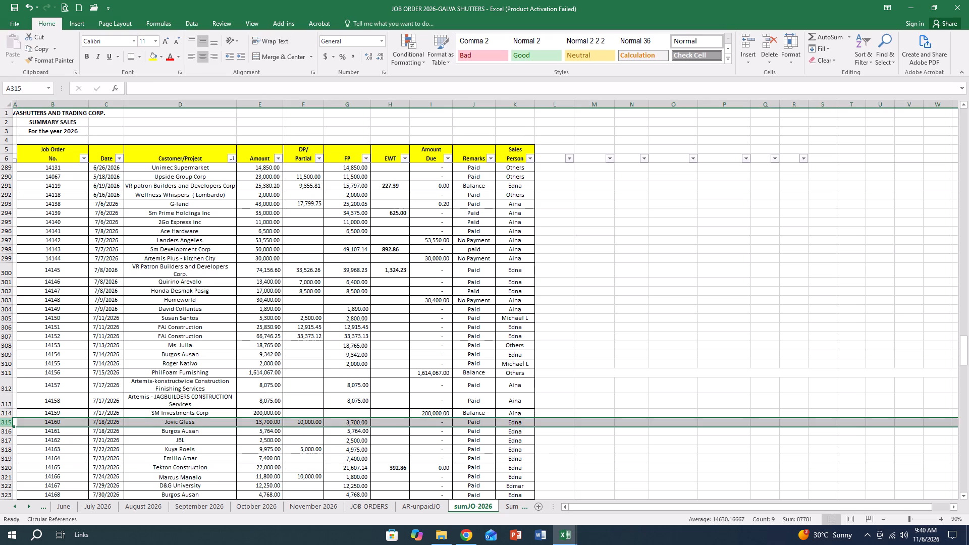
scroll(5, 419, down, 8)
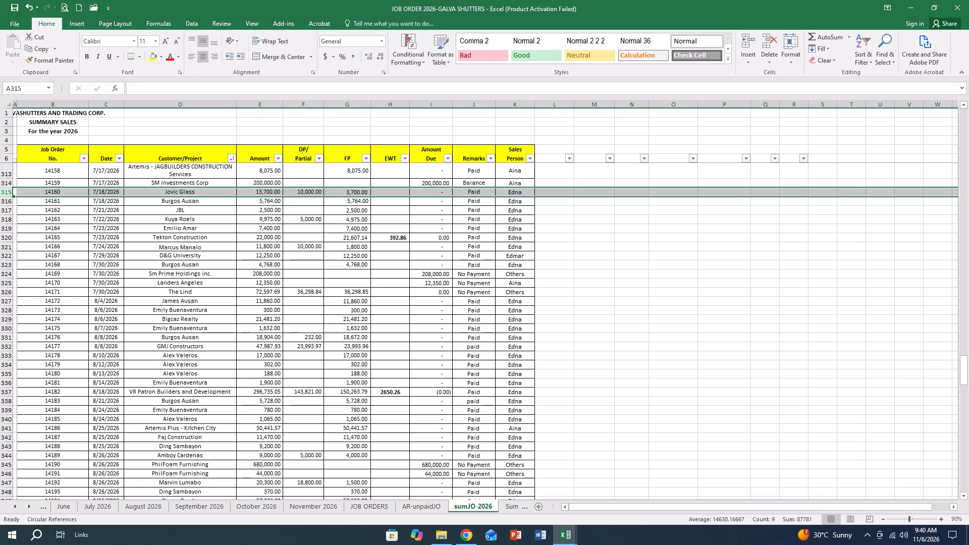
click(6, 493)
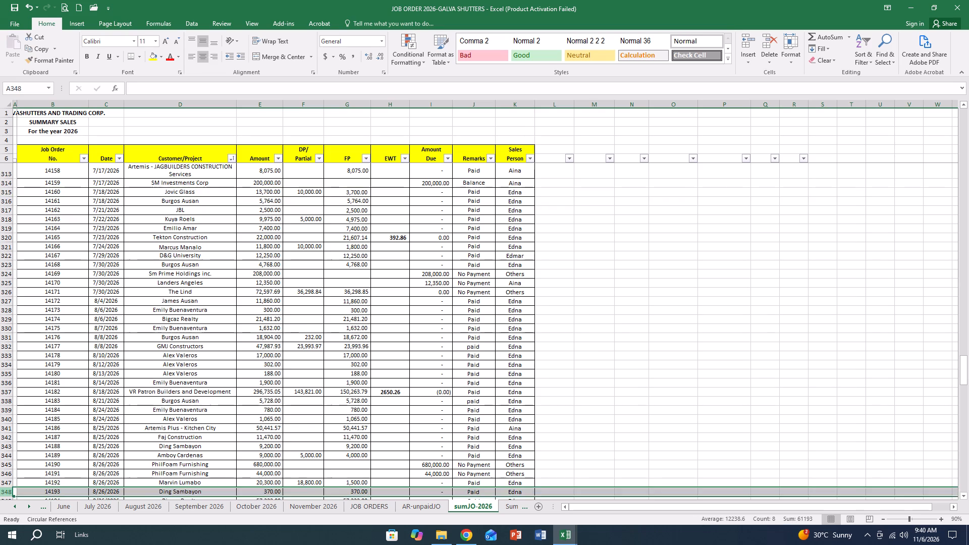
scroll(83, 390, down, 11)
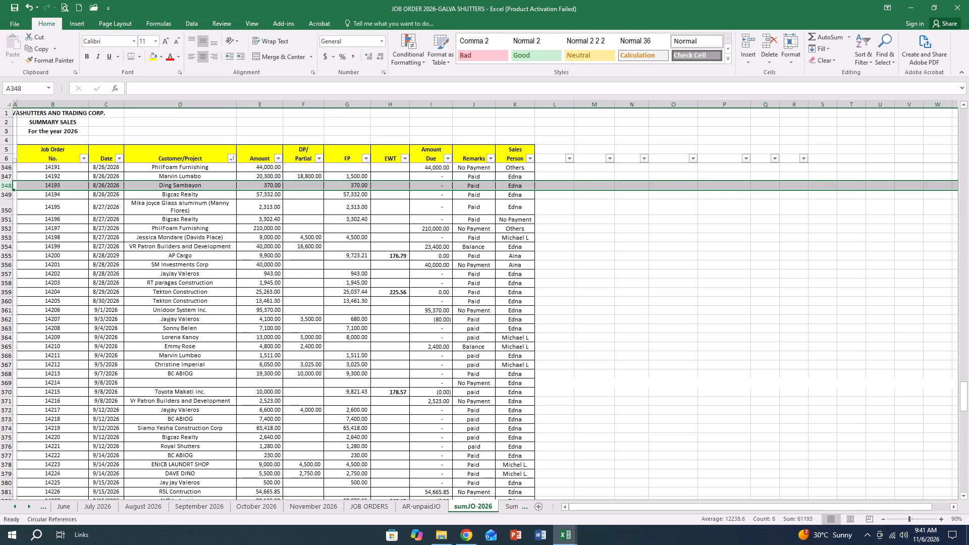
click(8, 494)
scroll(73, 408, down, 4)
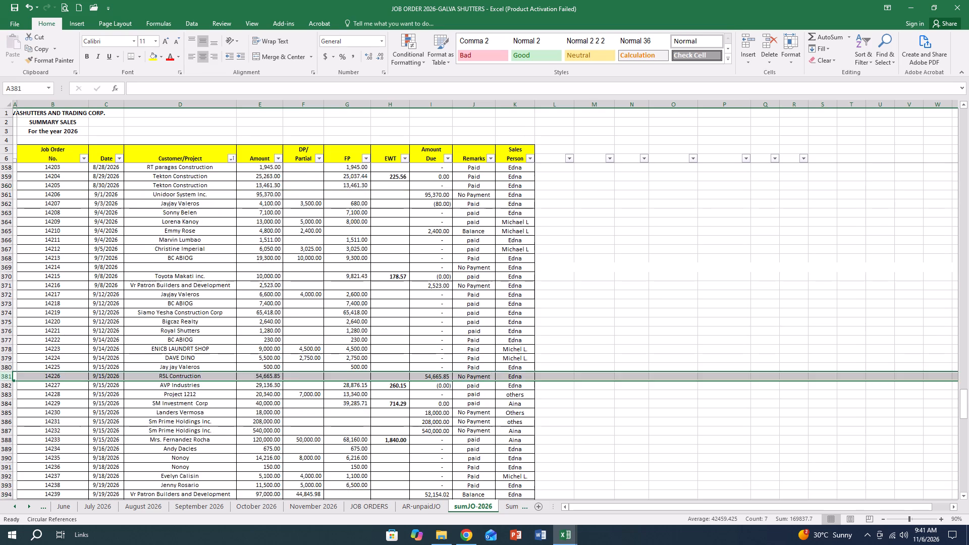
scroll(73, 407, down, 5)
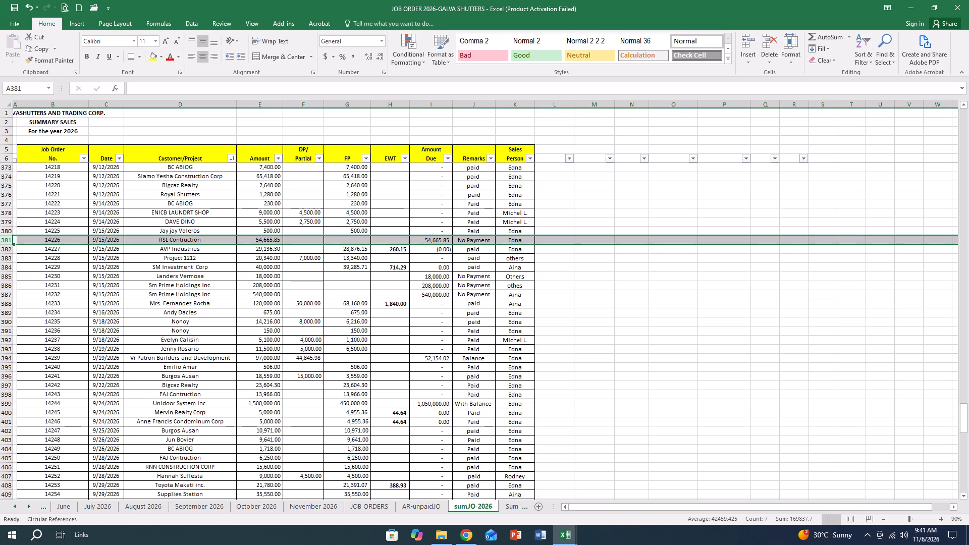
click(6, 493)
scroll(126, 361, down, 8)
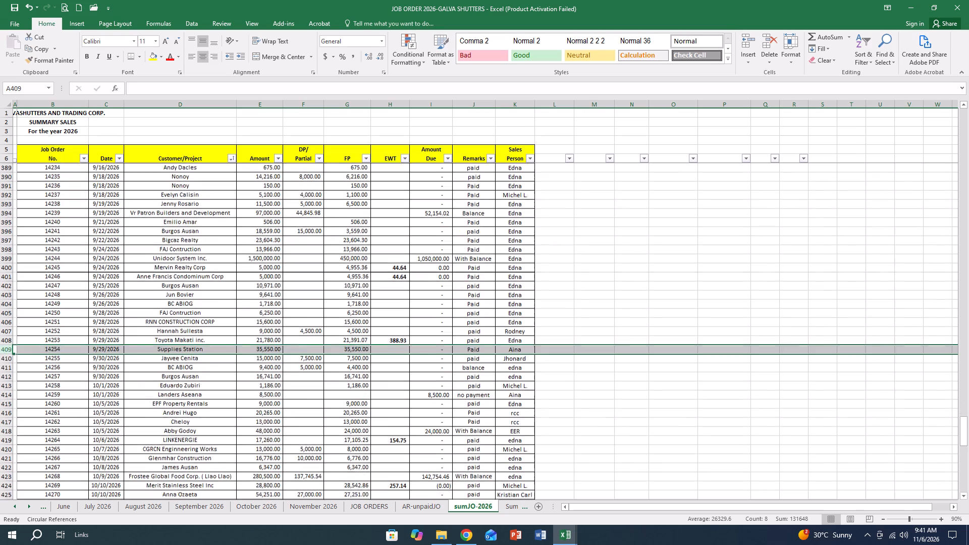
scroll(126, 361, down, 3)
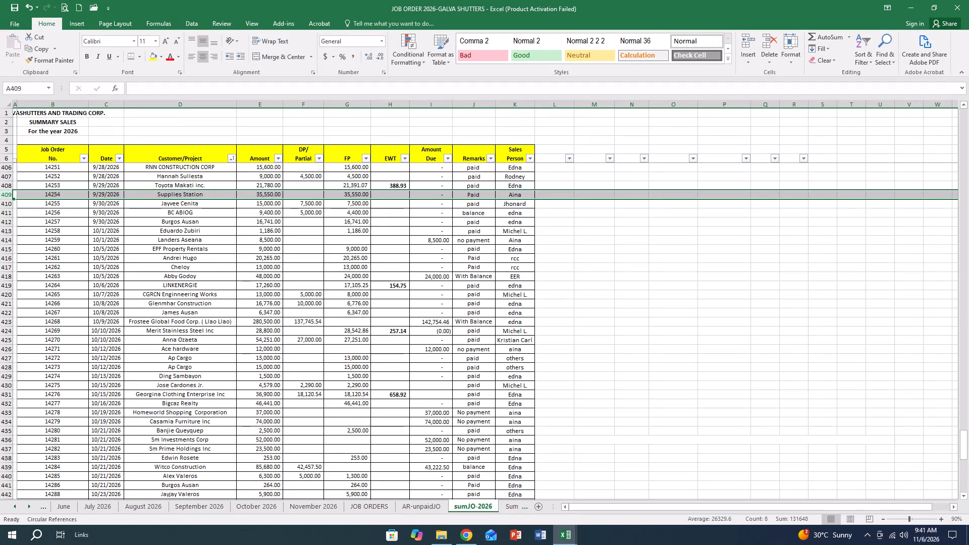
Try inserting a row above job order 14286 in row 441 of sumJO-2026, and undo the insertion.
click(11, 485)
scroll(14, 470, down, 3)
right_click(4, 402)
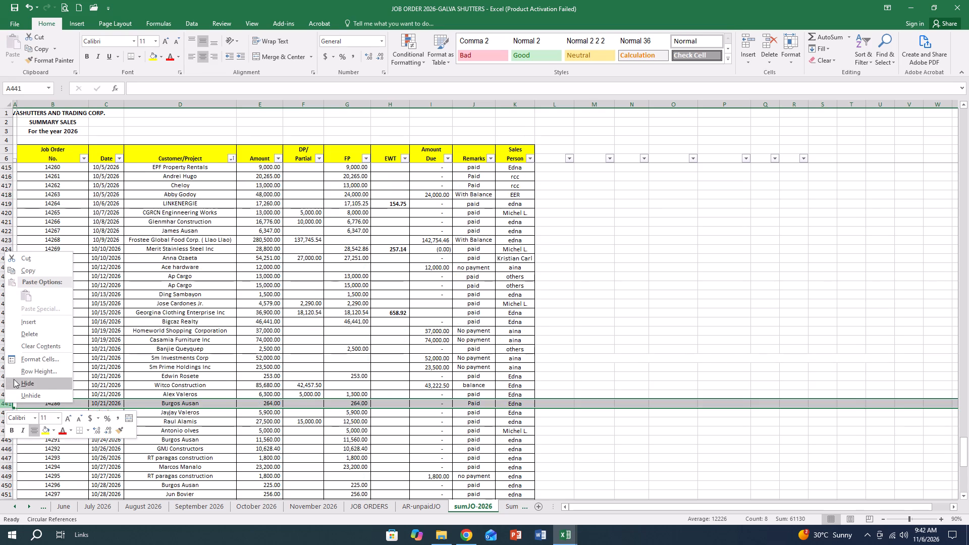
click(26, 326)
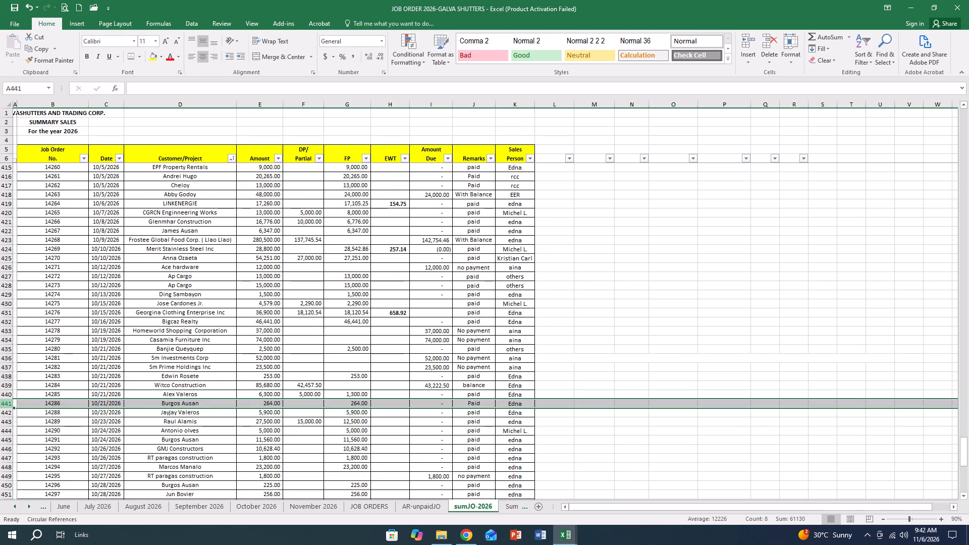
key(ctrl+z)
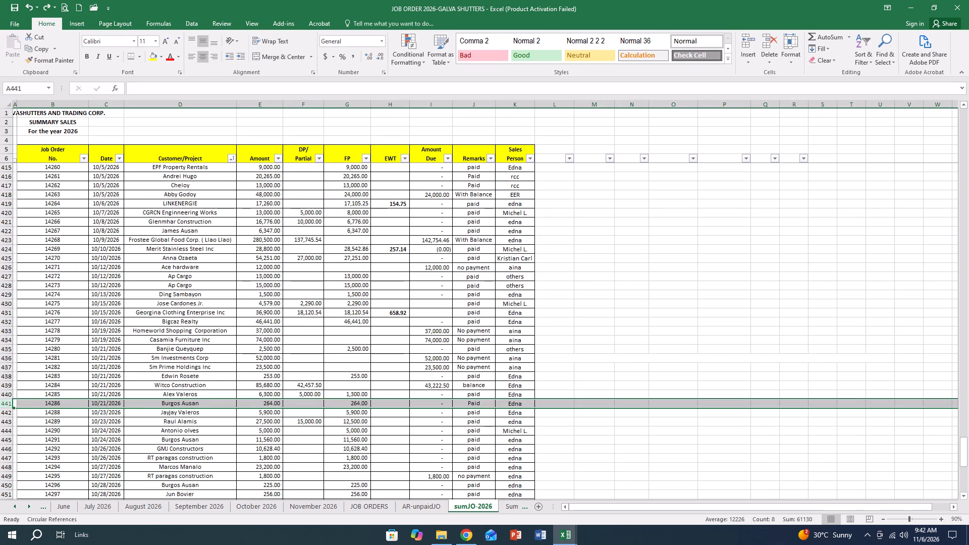
Insert a blank row 442 on sumJO-2026 between job orders 14286 and 14288, and select its job order number cell.
click(5, 412)
right_click(5, 412)
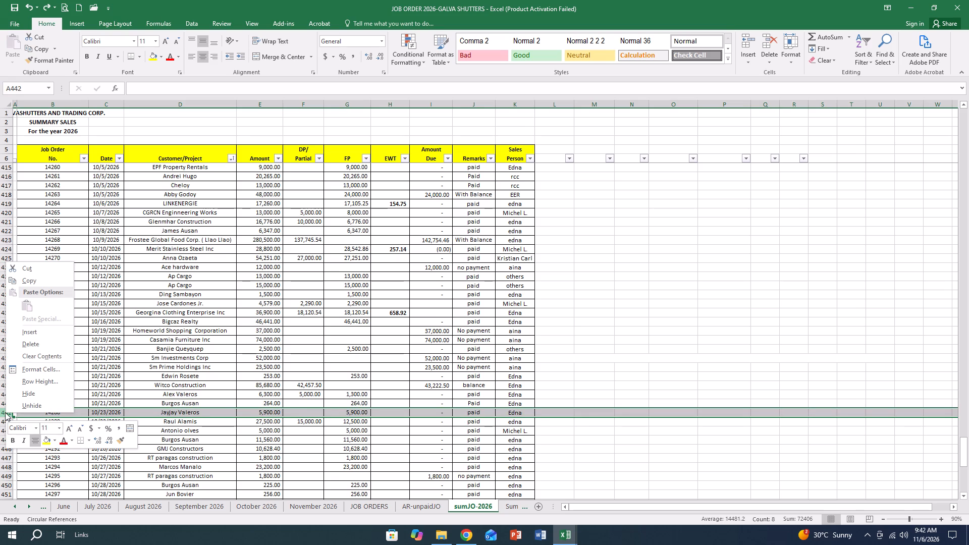
click(29, 334)
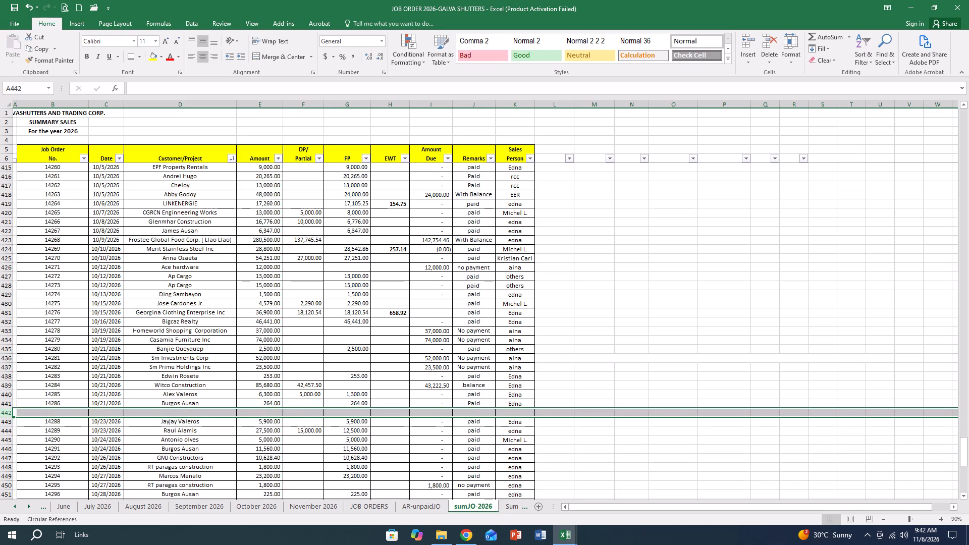
click(48, 414)
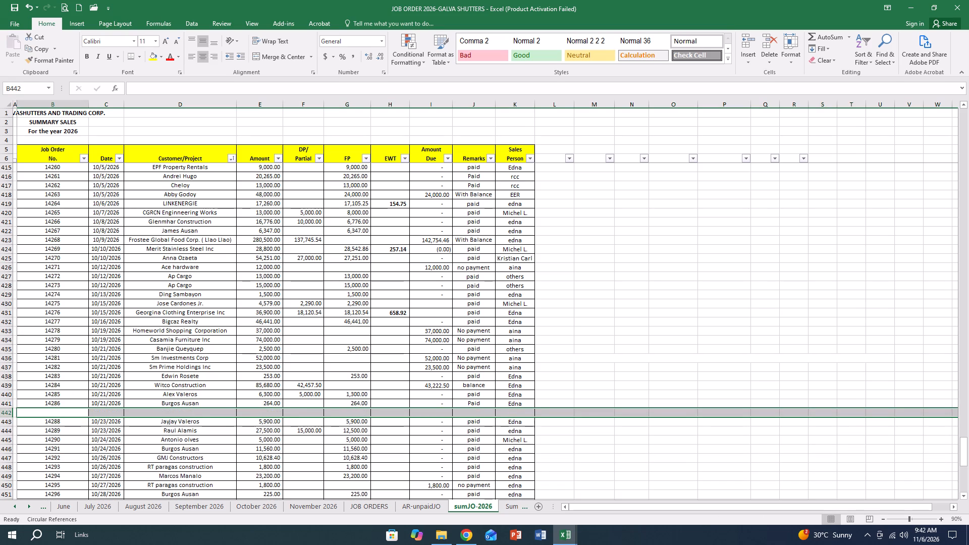
Replace the old search term with 12487 and search the AR-unpaidJO sheet for it.
key(ctrl+f)
click(647, 107)
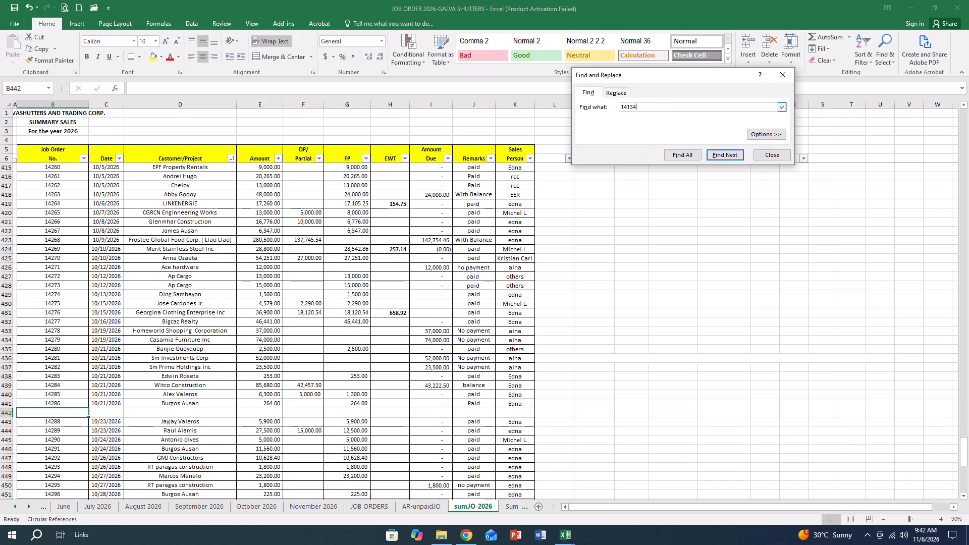
key(BackSpace)
key(BackSpace)
key(BackSpace)
key(BackSpace)
key(BackSpace)
key(BackSpace)
key(BackSpace)
key(BackSpace)
key(BackSpace)
key(BackSpace)
key(BackSpace)
key(BackSpace)
key(BackSpace)
key(BackSpace)
key(BackSpace)
key(BackSpace)
key(BackSpace)
key(BackSpace)
key(BackSpace)
key(BackSpace)
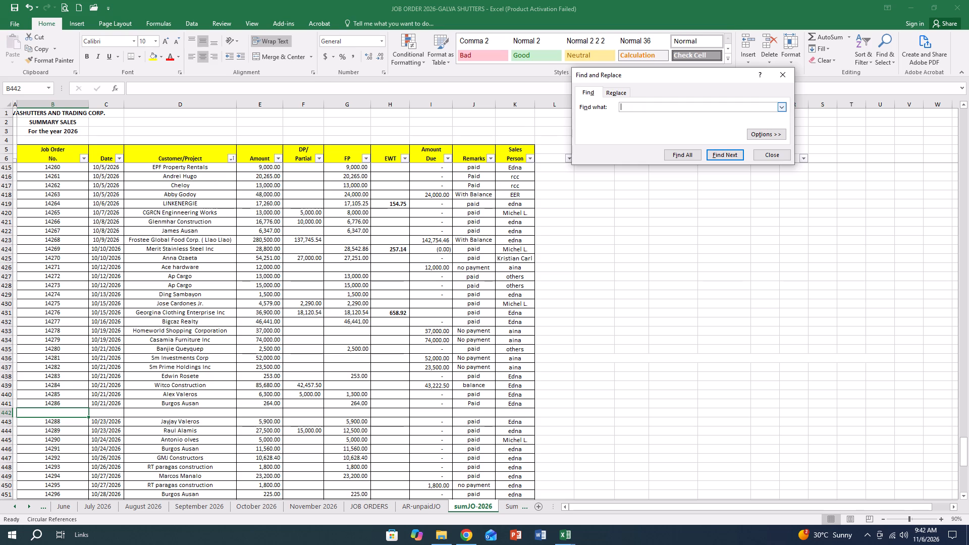
text(124)
text(87)
click(430, 499)
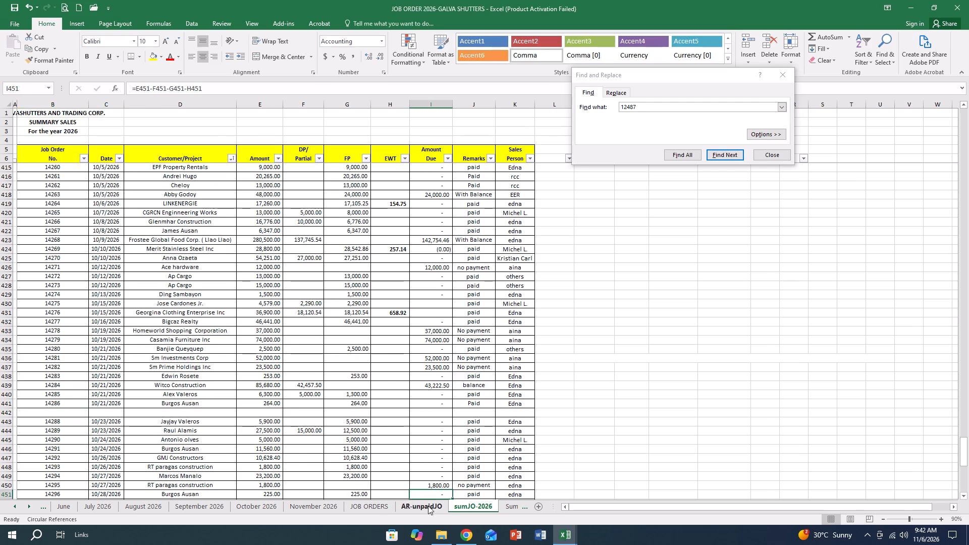
click(428, 506)
click(658, 277)
click(719, 155)
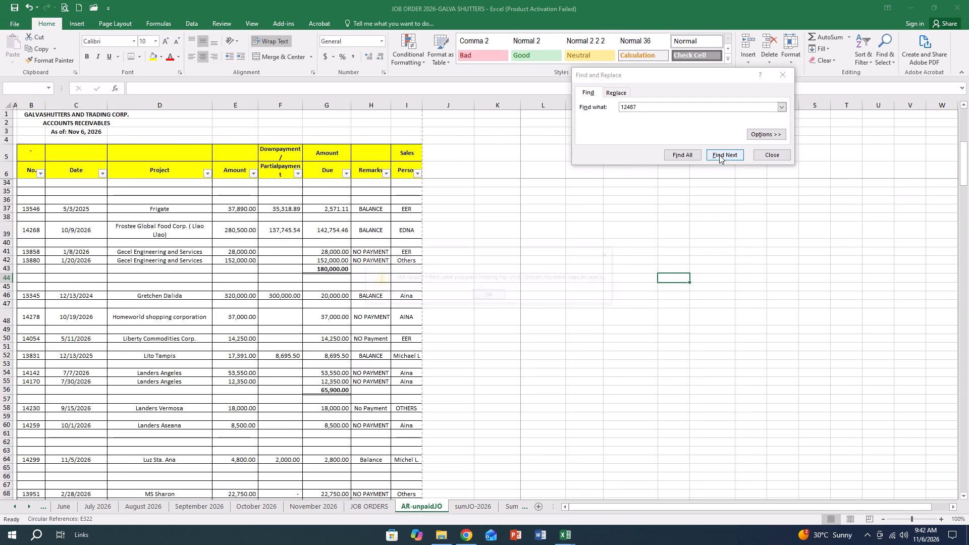
click(489, 301)
Search the October 2026 sheet for 12487, repeating the search from a fresh Find and Replace dialog and another cell.
click(305, 512)
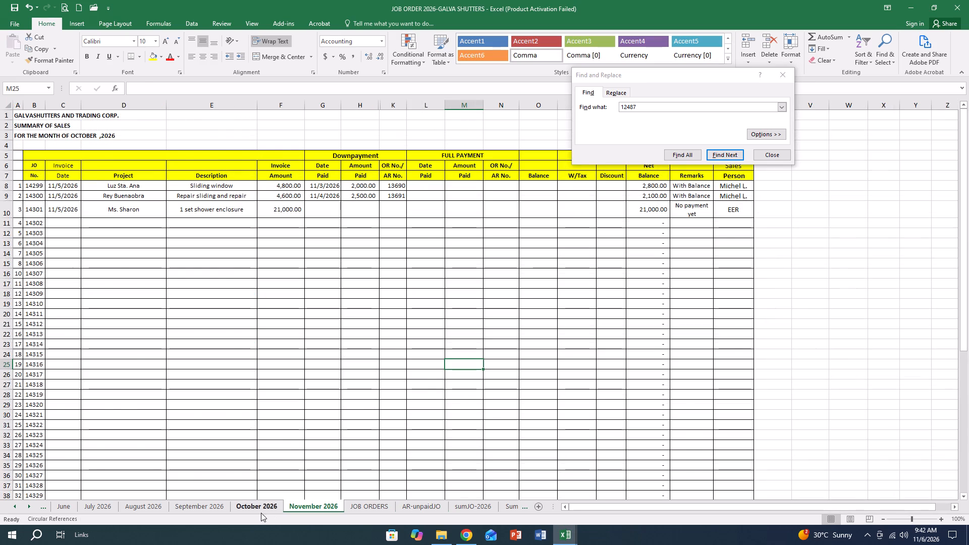
click(261, 513)
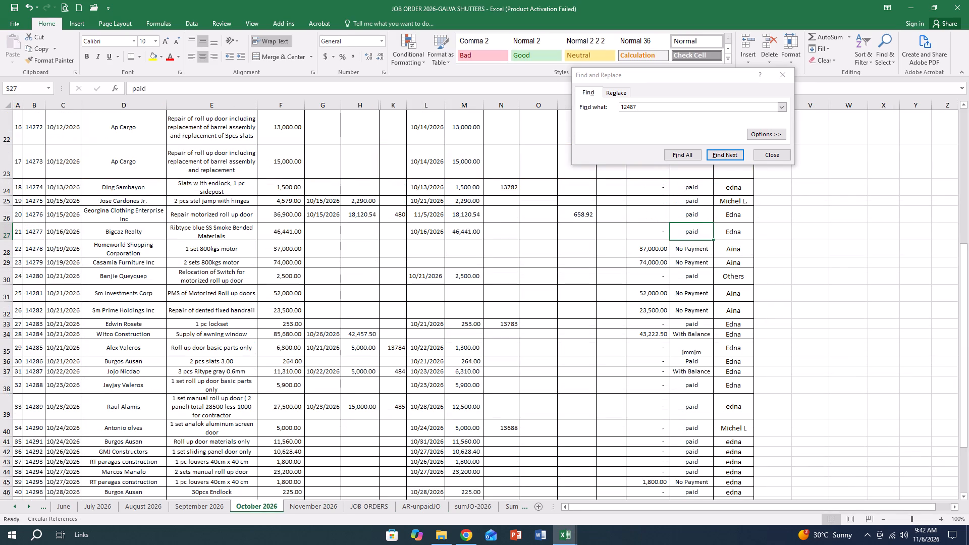
click(797, 186)
click(729, 154)
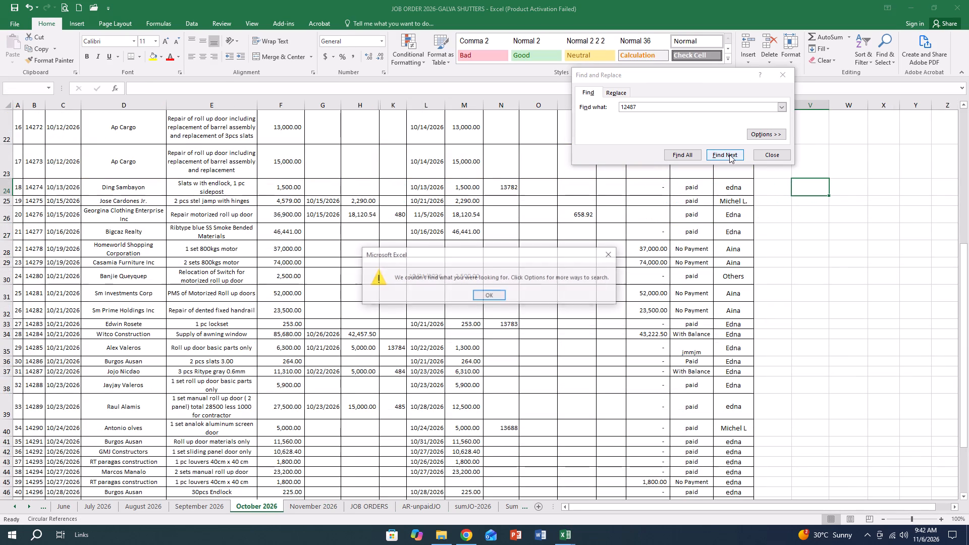
click(482, 298)
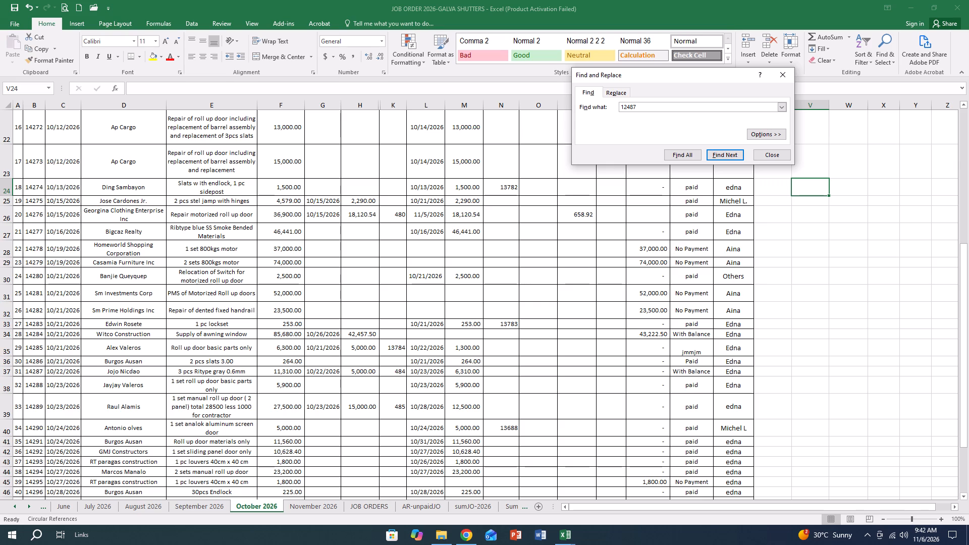
key(Escape)
key(Escape)
key(ctrl+f)
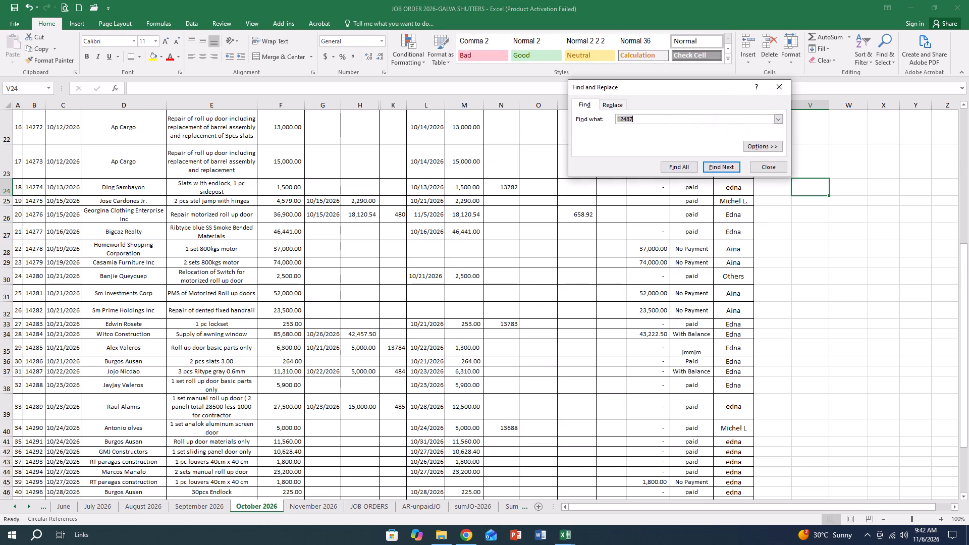
click(716, 167)
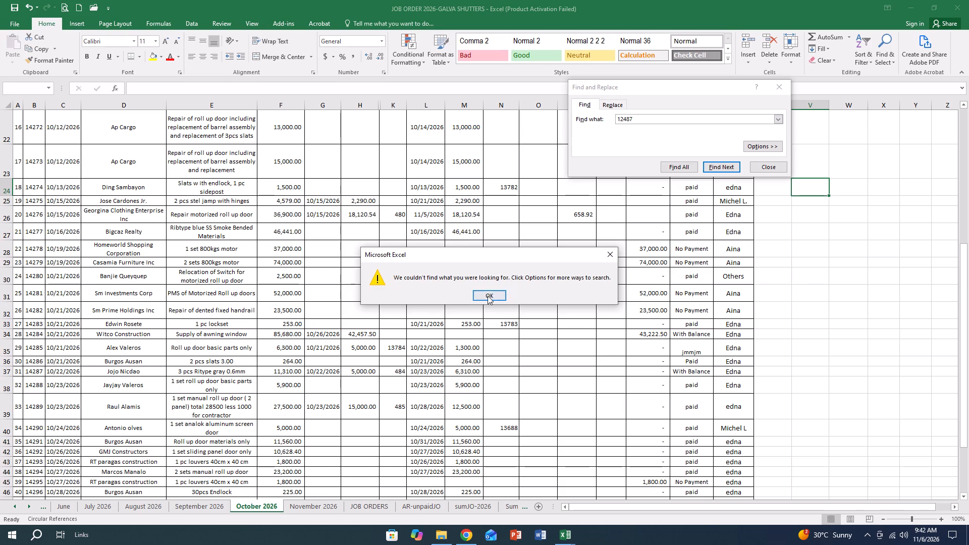
click(488, 296)
click(887, 322)
click(719, 168)
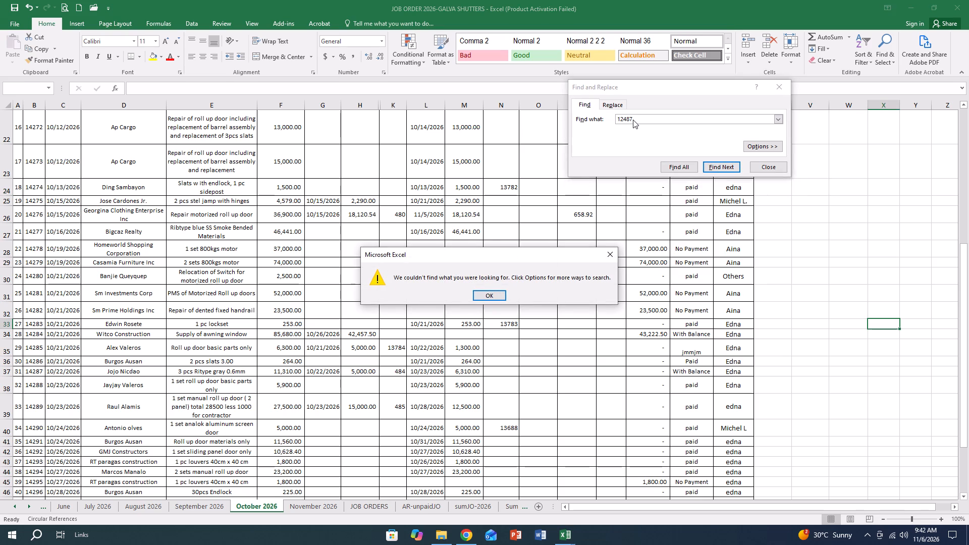
Replace the search term with 14287 and search the October 2026 sheet for that job order.
click(506, 506)
click(481, 291)
click(513, 509)
click(391, 509)
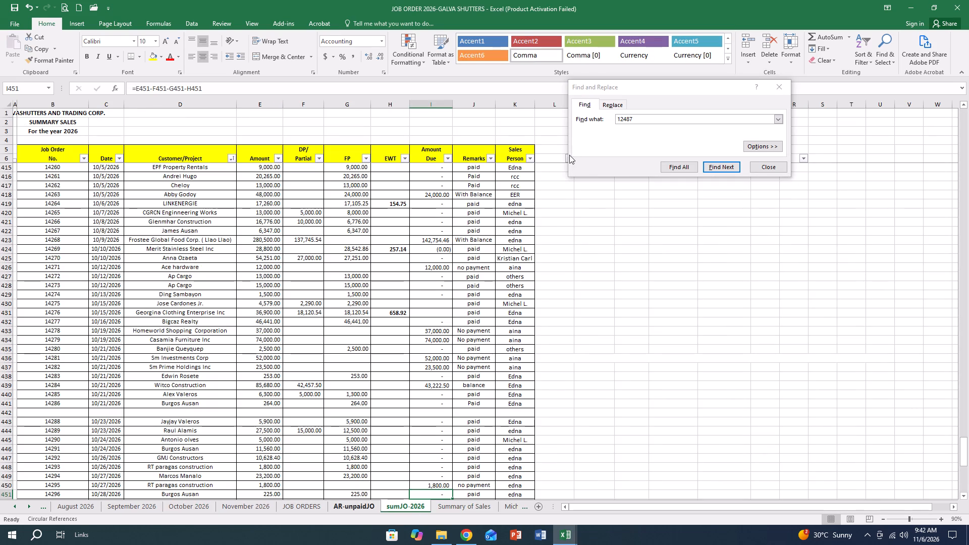
drag(634, 117, 594, 120)
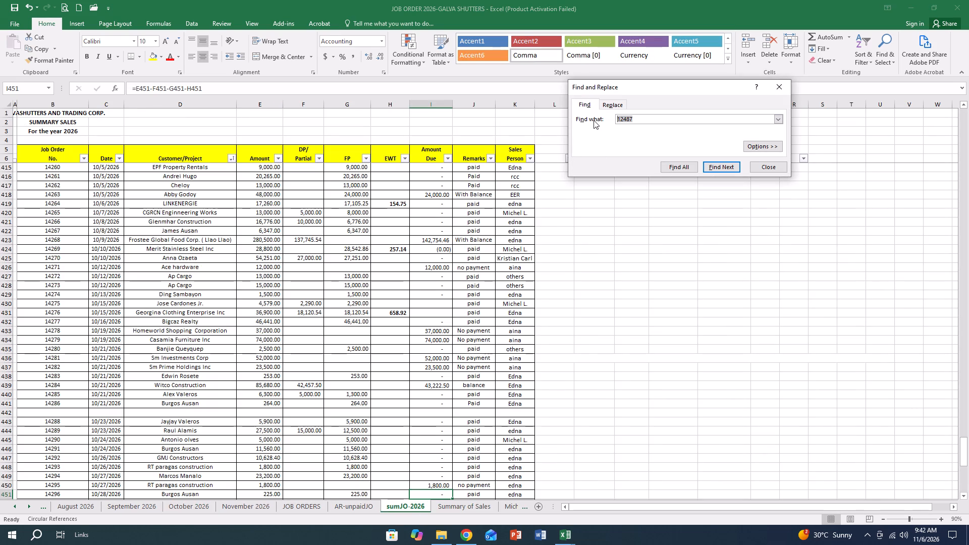
text(14287)
click(251, 506)
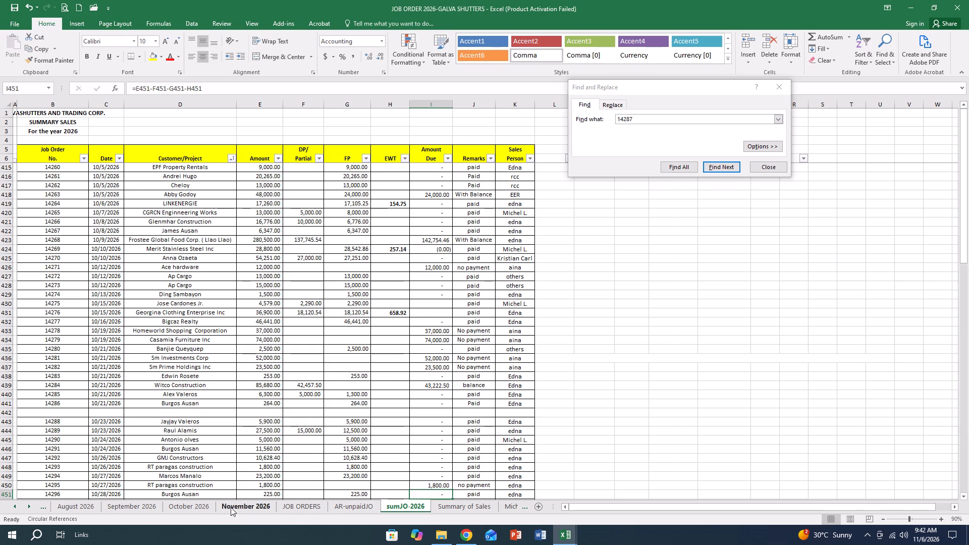
click(188, 504)
drag(813, 256, 810, 250)
click(721, 168)
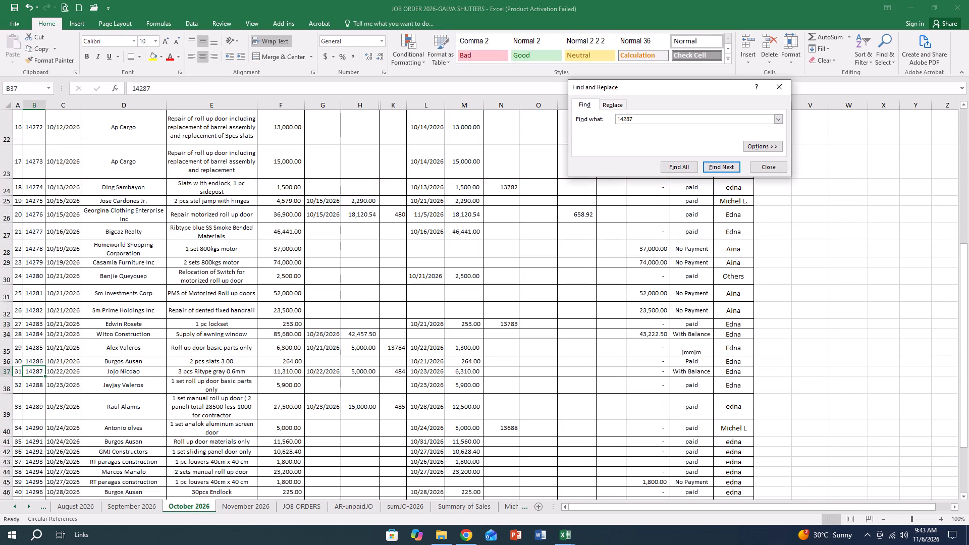
Copy job order 14287's number, date and customer from October 2026 into the blank row 442 of sumJO-2026.
drag(33, 372, 154, 372)
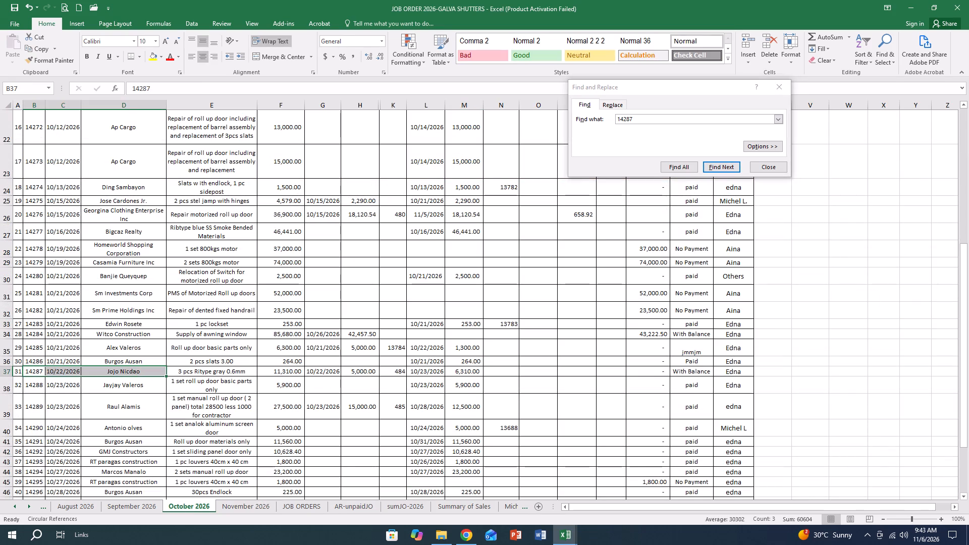
key(ctrl+c)
key(ctrl+c)
key(ctrl+c)
key(ctrl+c)
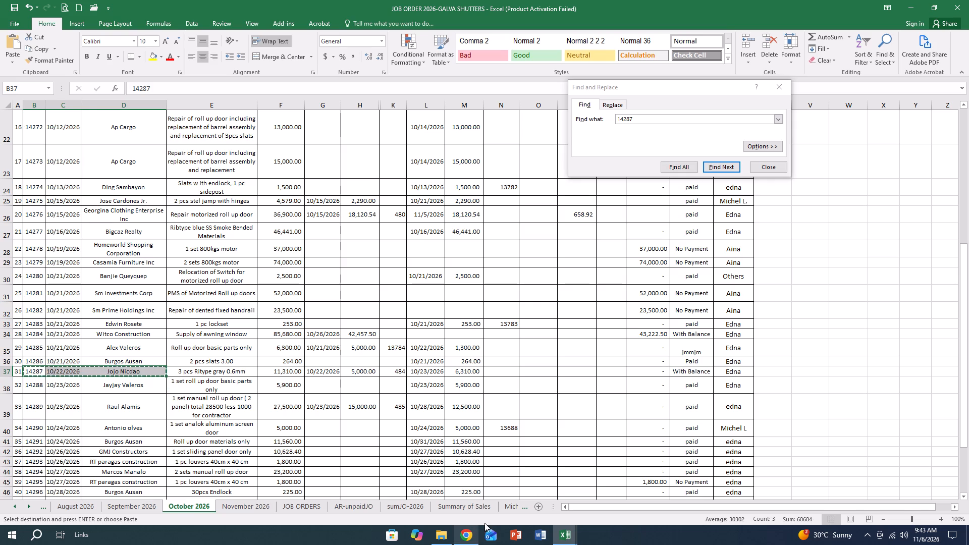
click(471, 506)
click(417, 506)
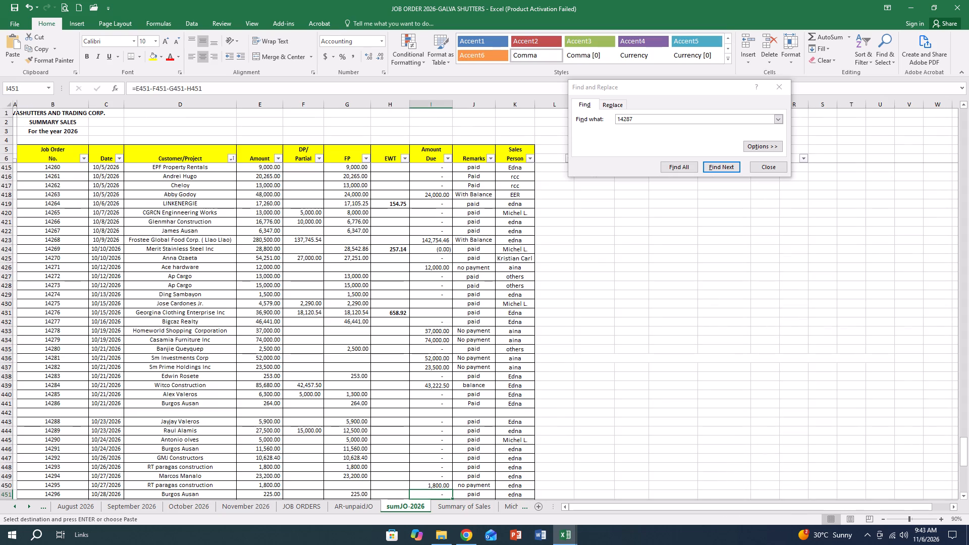
click(52, 413)
key(ctrl+v)
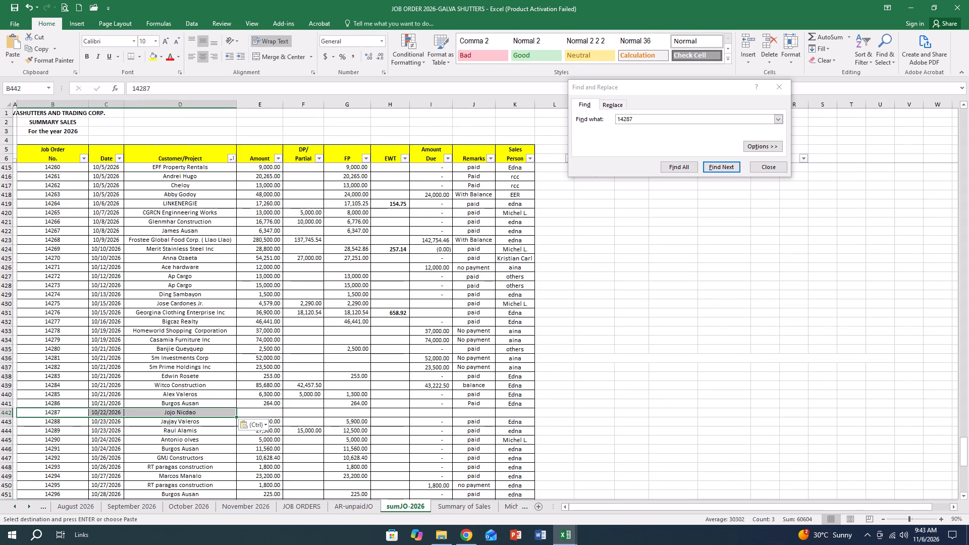
Copy the Amount through Amount Due cells of row 441 into row 442, and clear the copied Amount and FP values.
drag(257, 403, 417, 402)
key(ctrl+c)
click(262, 412)
key(ctrl+v)
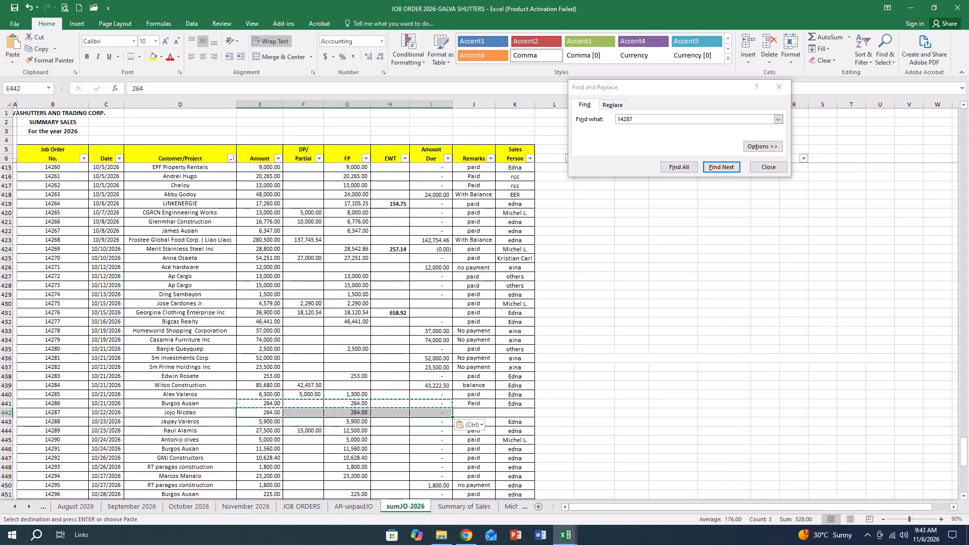
click(262, 412)
key(Delete)
key(Delete)
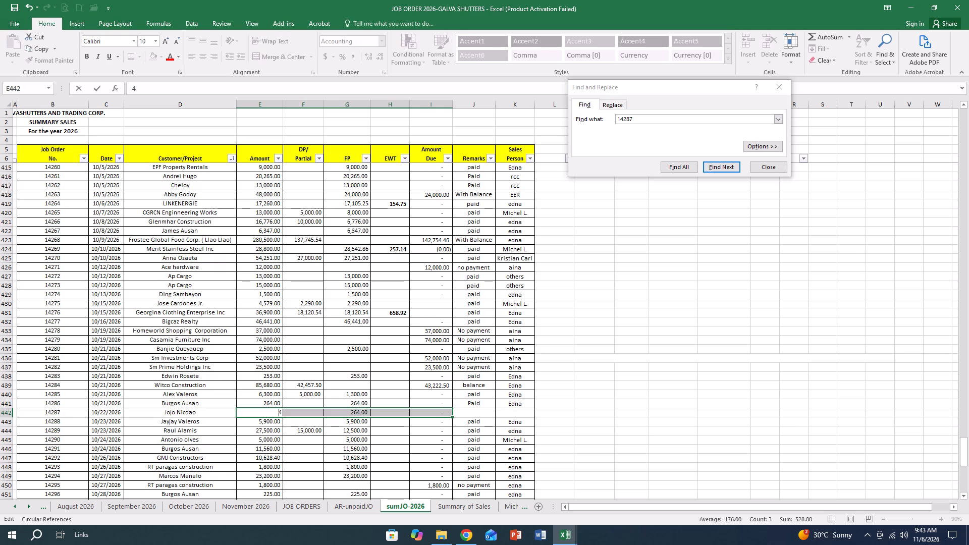
key(Delete)
key(Delete)
click(348, 413)
key(Delete)
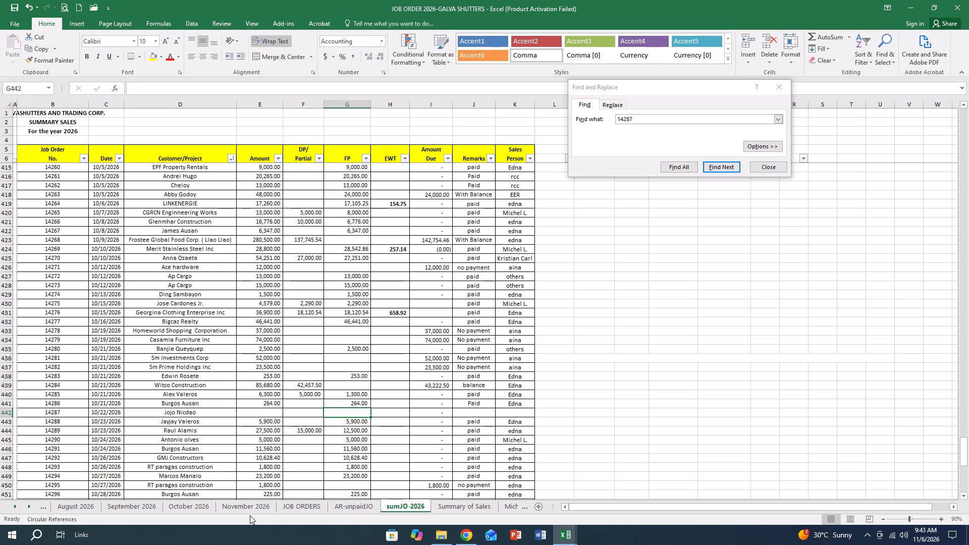
Copy job order 14287's invoice amount, 11,310.00, from October 2026 into the Amount cell of sumJO-2026 row 442.
click(191, 508)
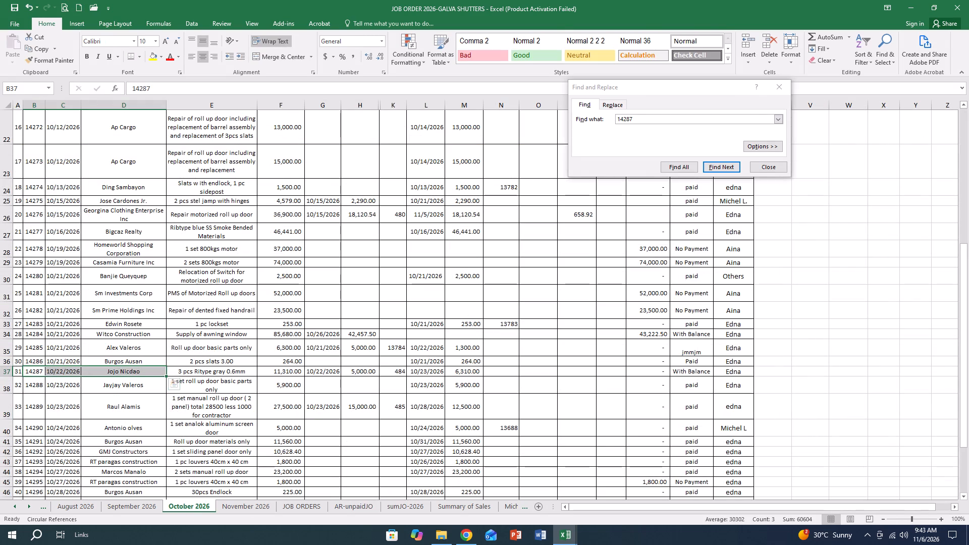
click(278, 373)
key(ctrl+c)
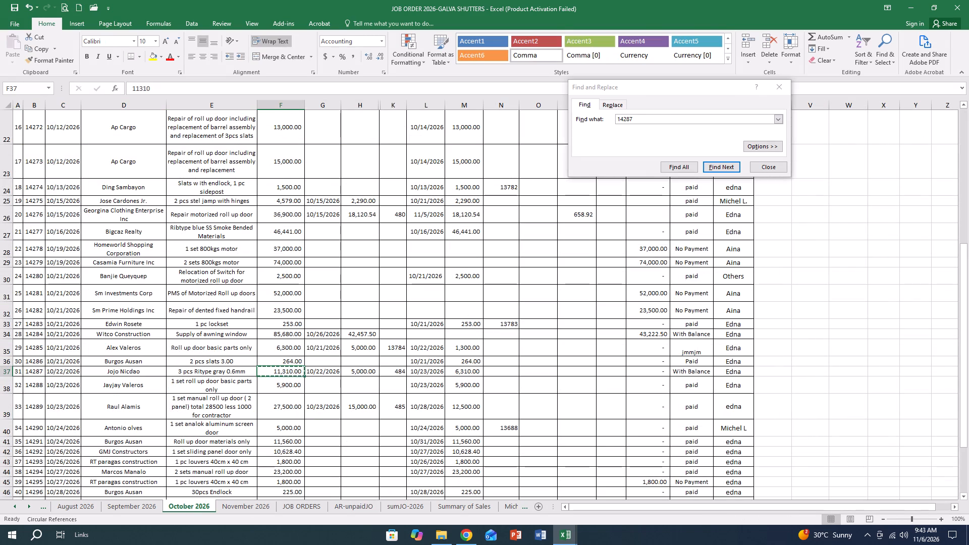
click(458, 505)
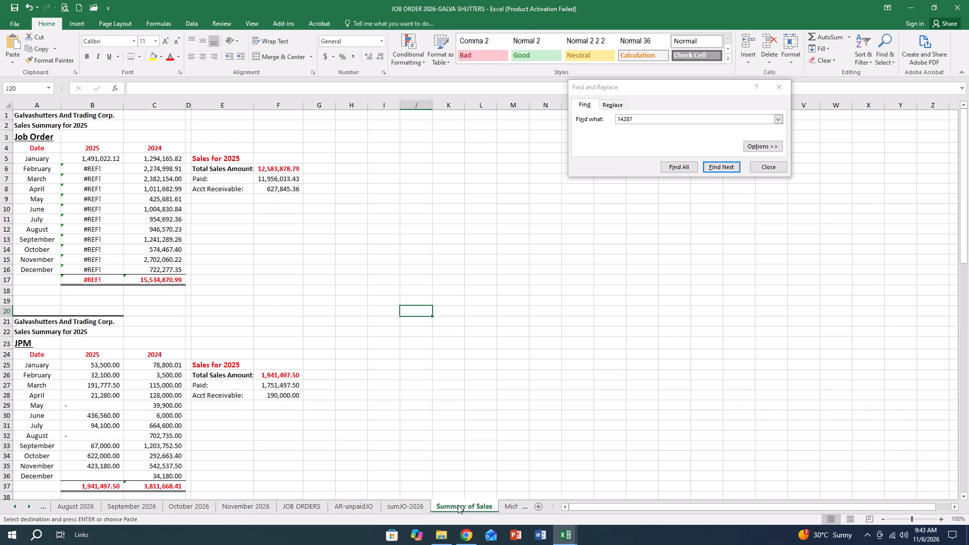
click(418, 504)
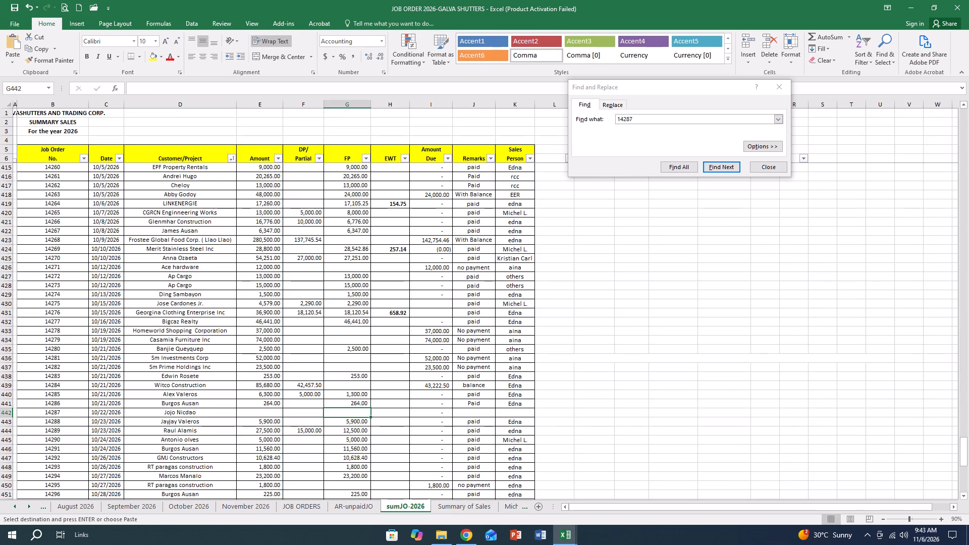
click(267, 415)
key(ctrl+v)
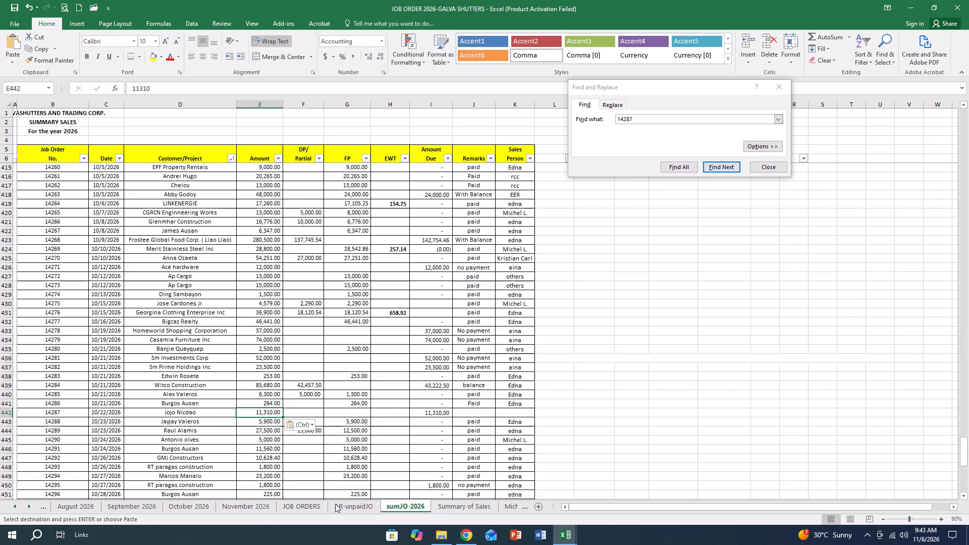
Copy job order 14287's 5,000.00 downpayment from October 2026 into the DP/Partial cell of sumJO-2026 row 442.
click(335, 504)
click(210, 504)
click(233, 505)
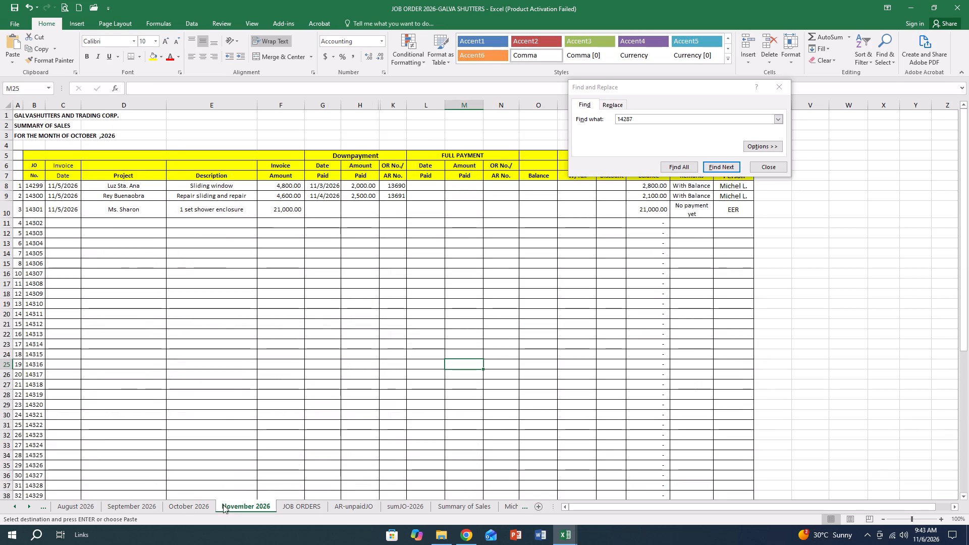
click(188, 504)
click(237, 504)
click(192, 504)
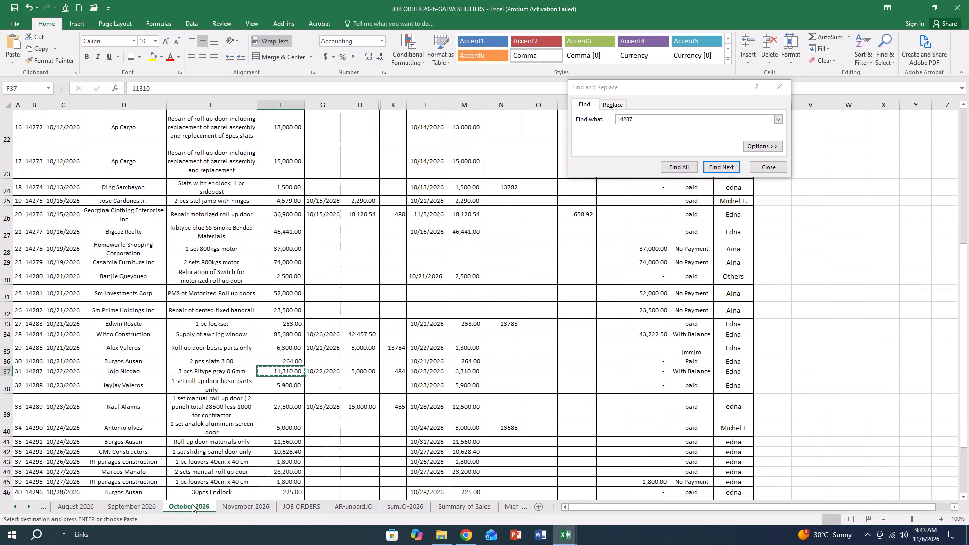
click(367, 371)
key(ctrl+c)
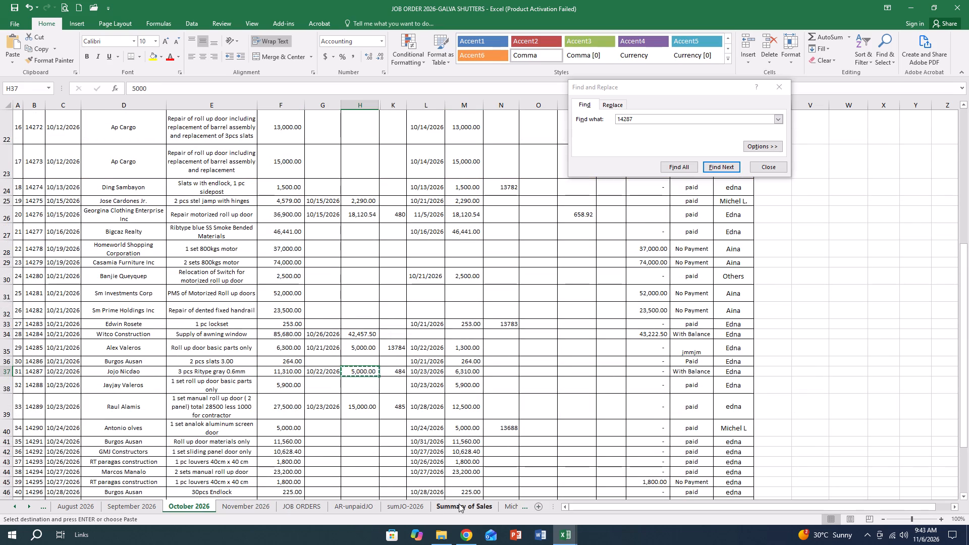
click(459, 504)
click(419, 506)
click(309, 414)
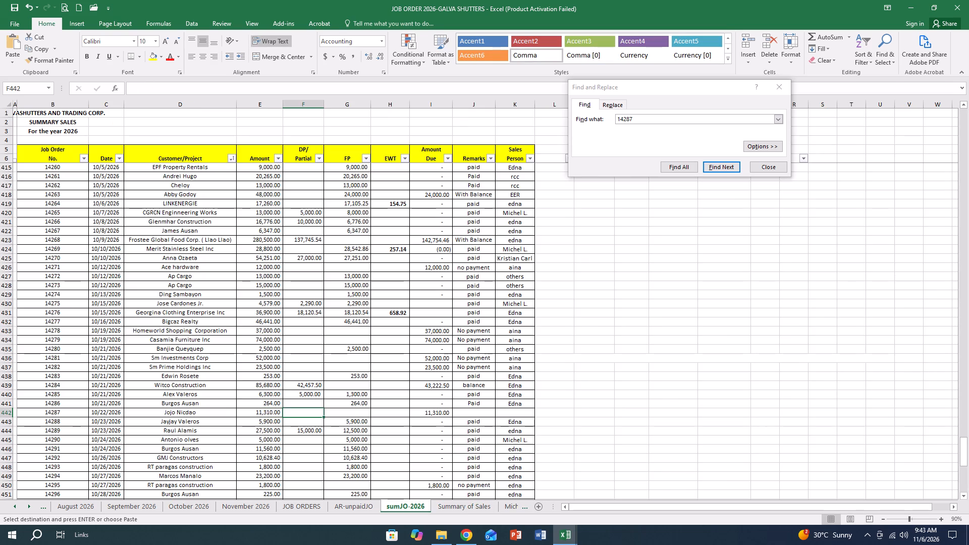
key(ctrl+v)
click(258, 509)
click(194, 505)
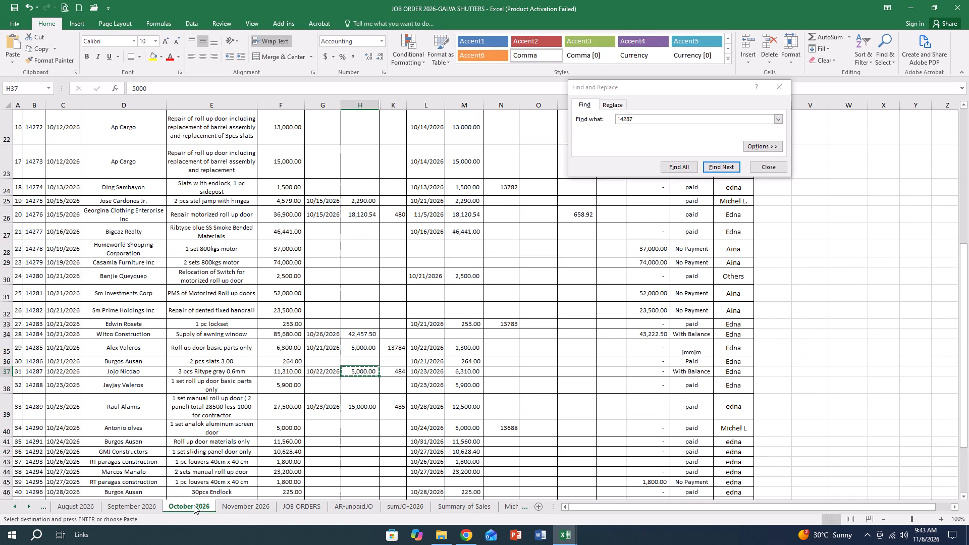
click(462, 372)
key(ctrl+c)
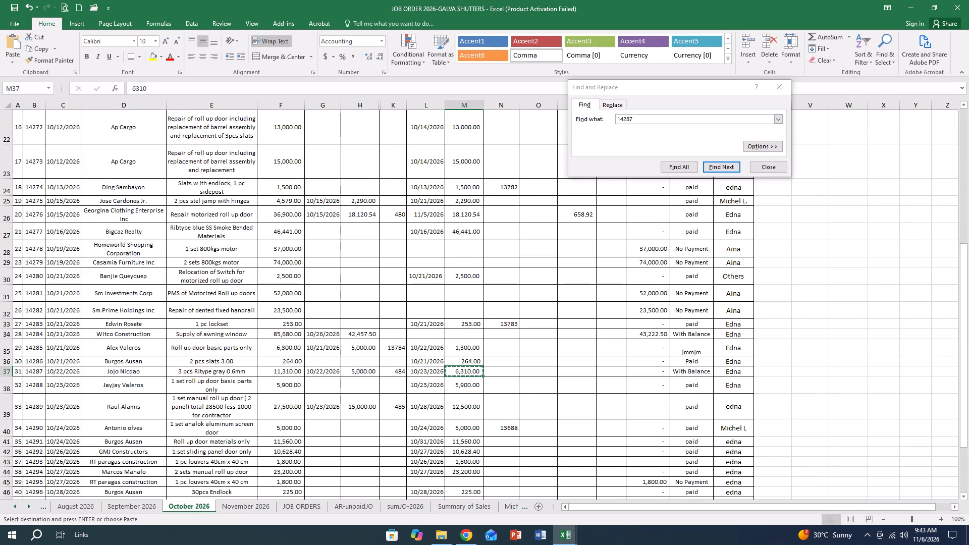
click(310, 510)
click(342, 508)
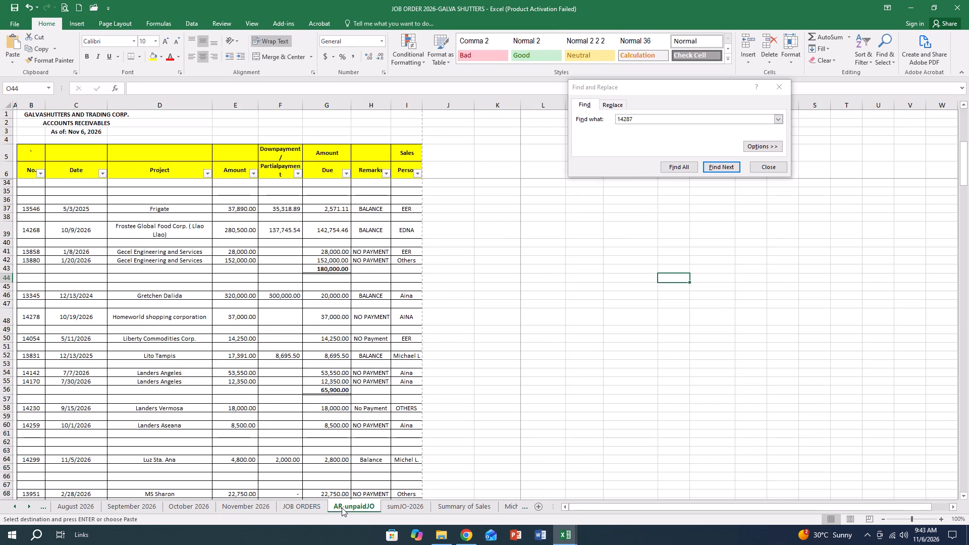
click(231, 508)
click(200, 509)
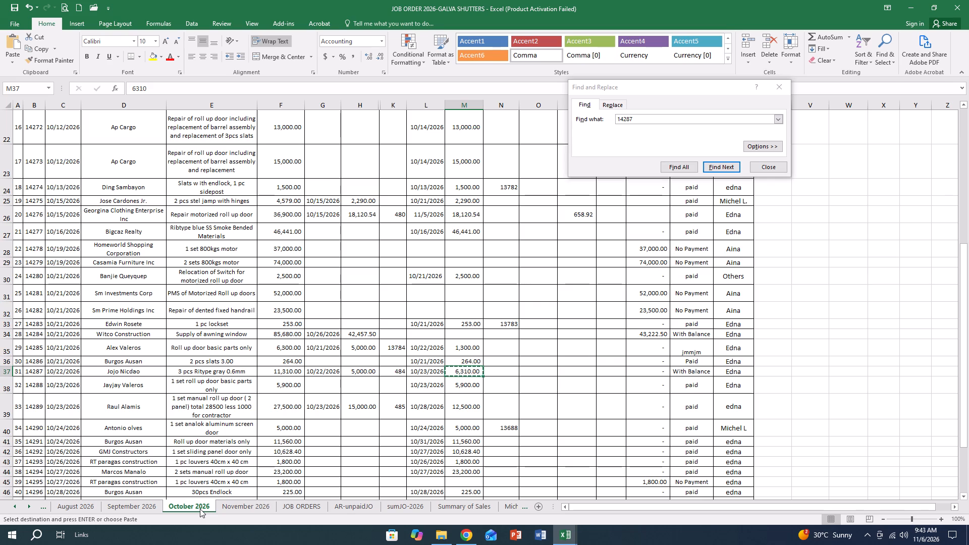
click(351, 508)
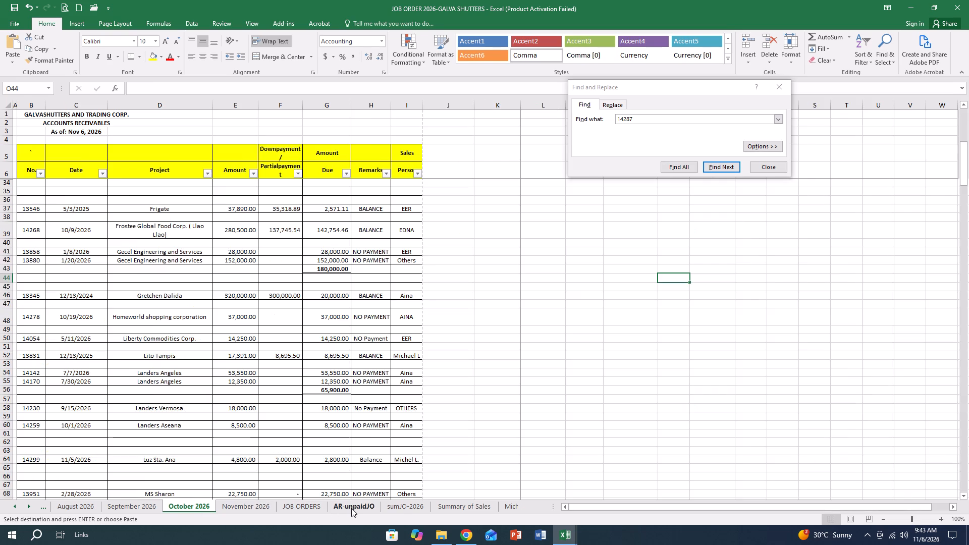
click(403, 507)
click(346, 507)
click(404, 508)
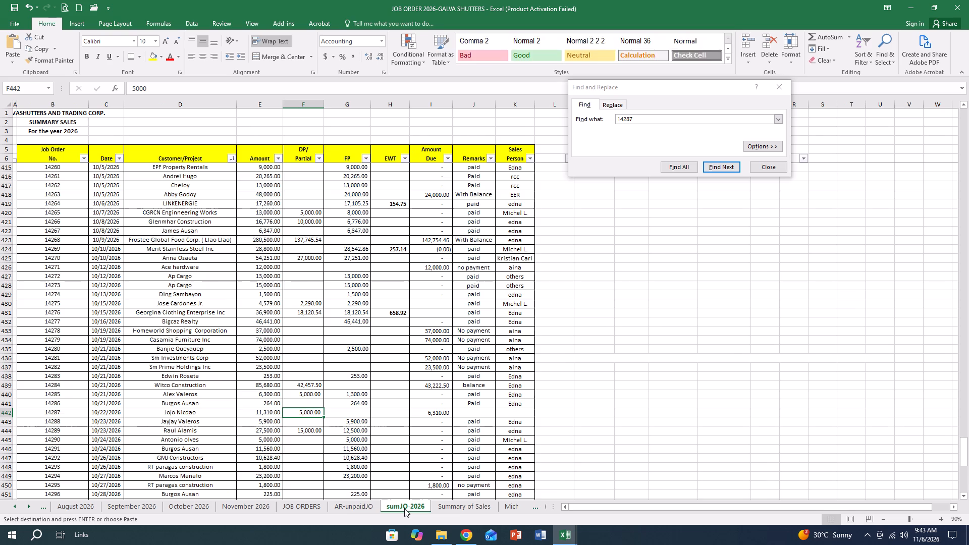
click(355, 413)
key(ctrl+v)
click(494, 411)
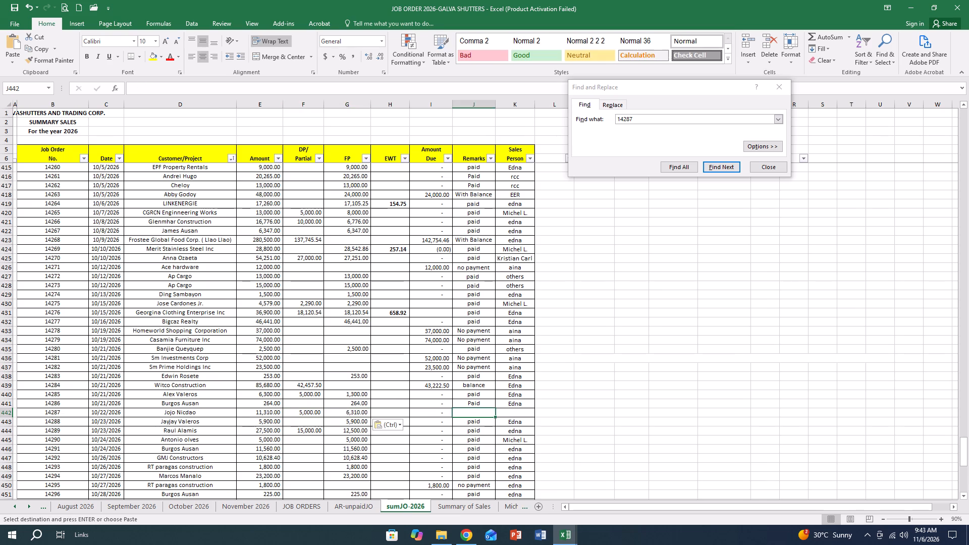
text(paid)
key(space)
key(Tab)
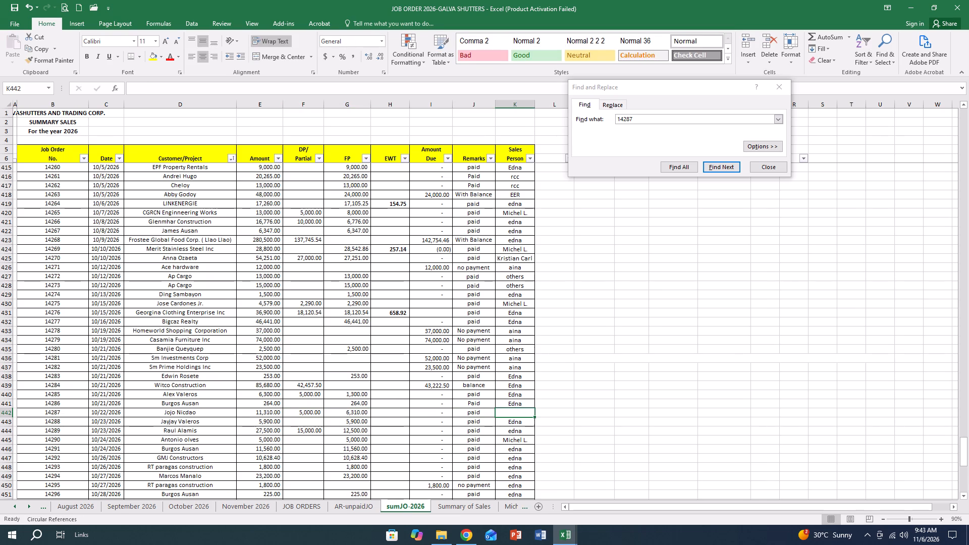
Change the remark of job order 14287 on the October 2026 sheet to paid.
click(241, 507)
click(197, 507)
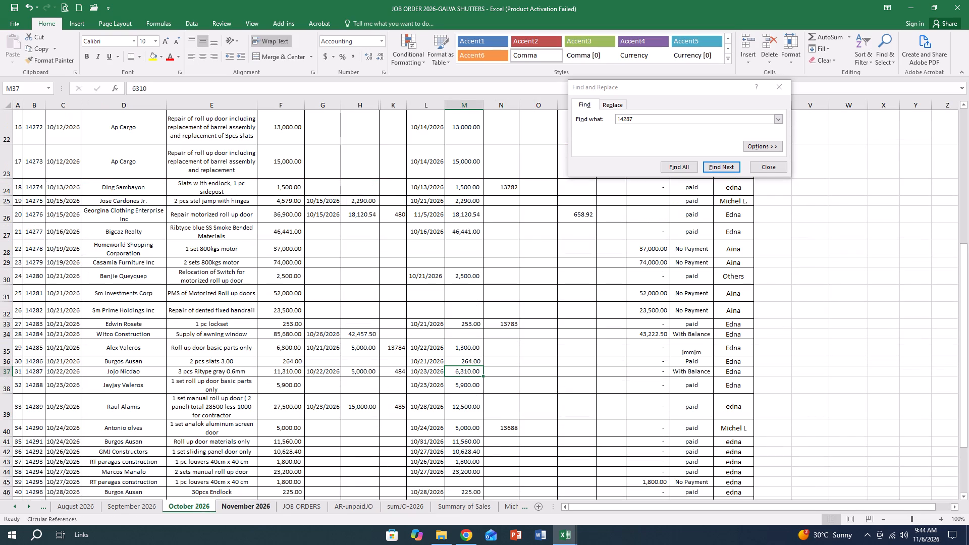
click(688, 373)
text(paid)
key(space)
Enter edna as the sales person for job order 14287 in row 442 of sumJO-2026.
click(411, 507)
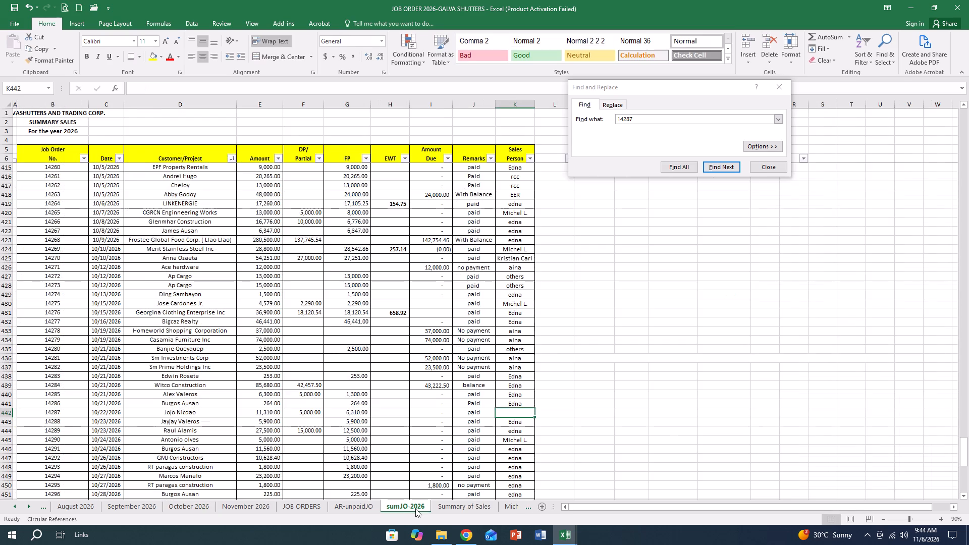
click(451, 507)
click(386, 508)
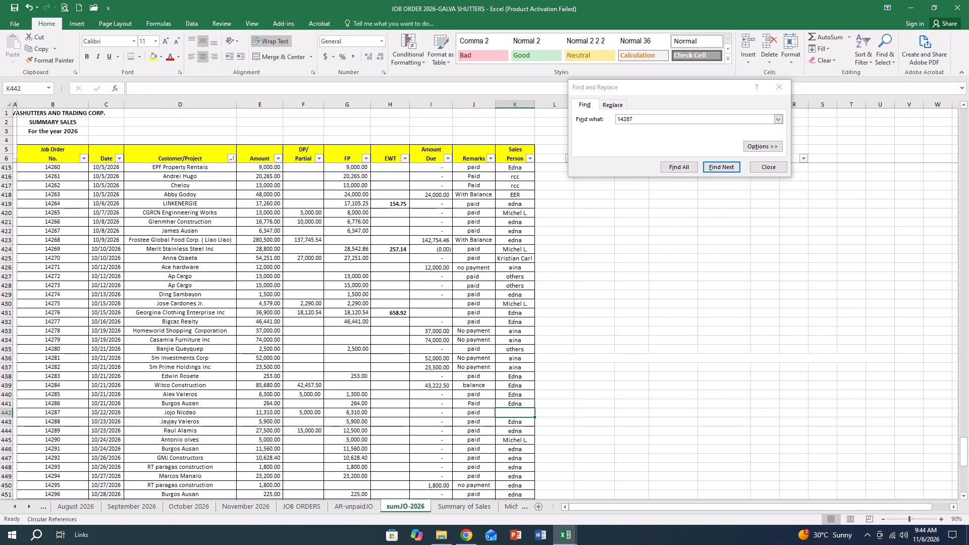
click(518, 413)
key(e)
key(d)
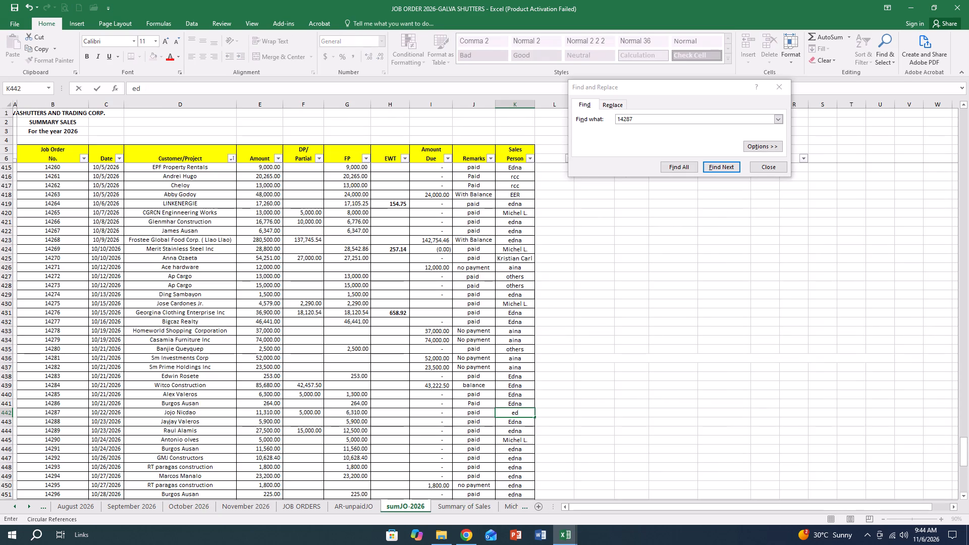
text(na)
key(space)
click(665, 322)
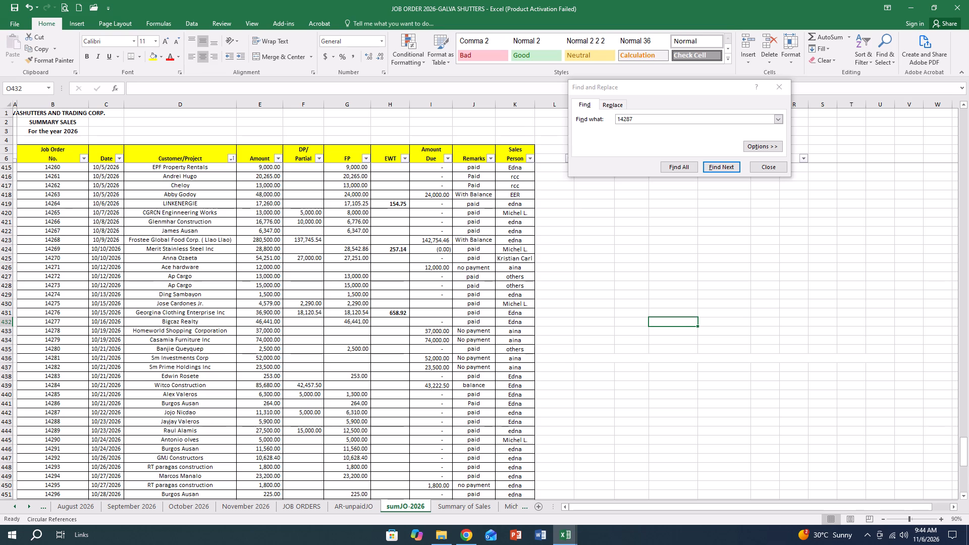
scroll(69, 441, down, 1)
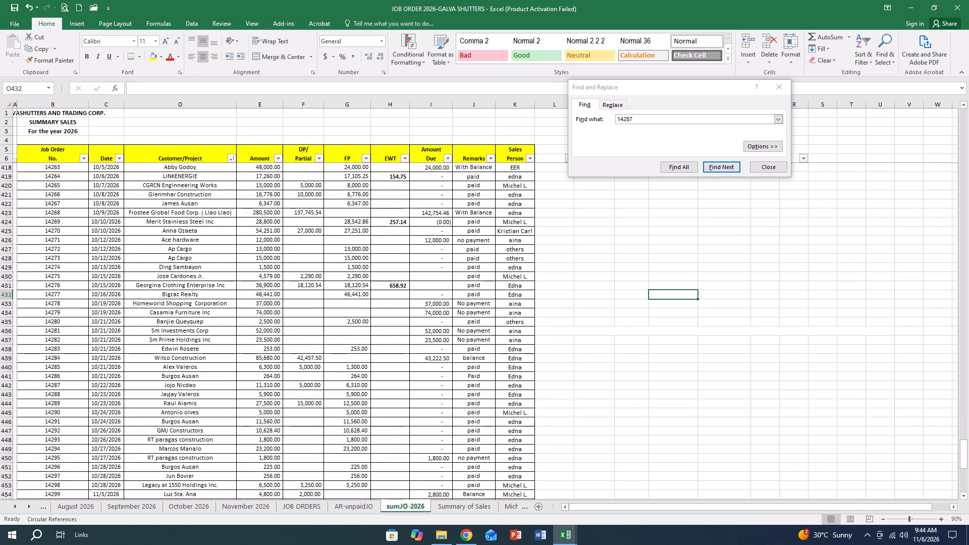
Close the job order search on sumJO-2026 and save the workbook.
scroll(69, 489, down, 2)
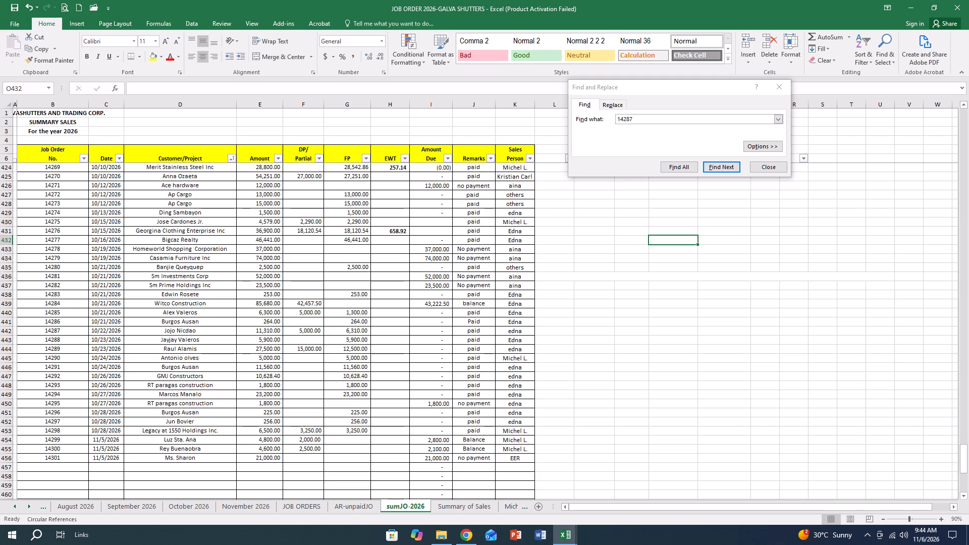
click(606, 420)
click(781, 169)
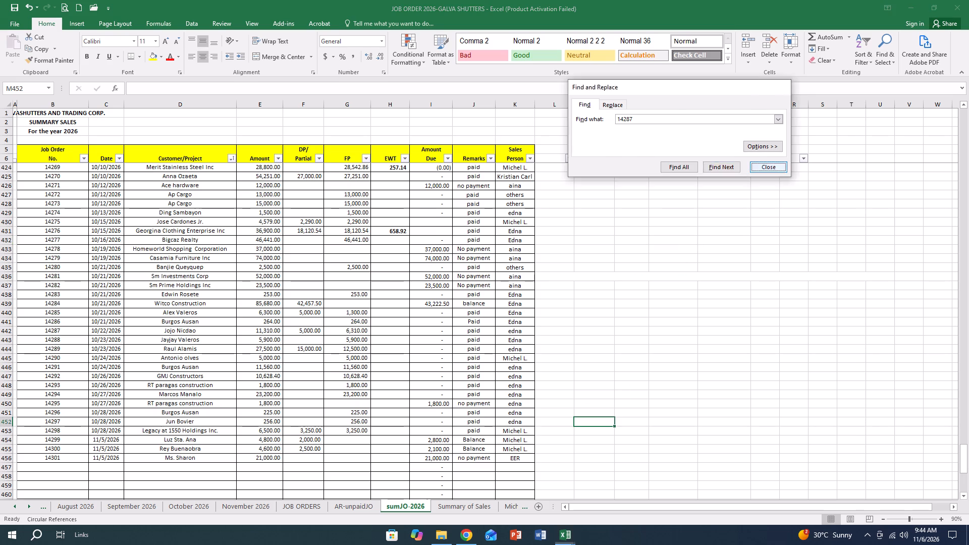
click(666, 291)
key(ctrl+s)
key(ctrl+s)
key(ctrl+s)
key(ctrl+s)
key(ctrl+s)
key(ctrl+s)
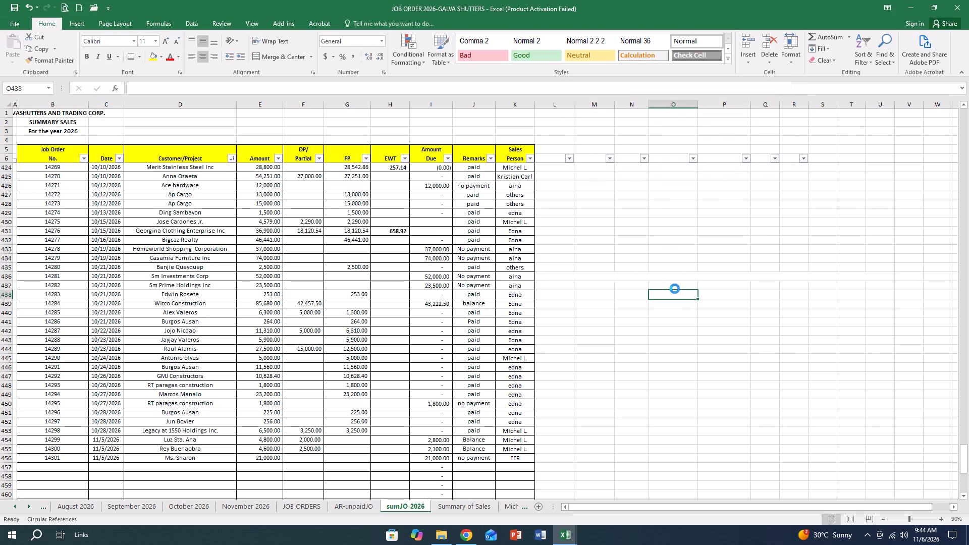
key(ctrl+s)
key(ctrl+s)
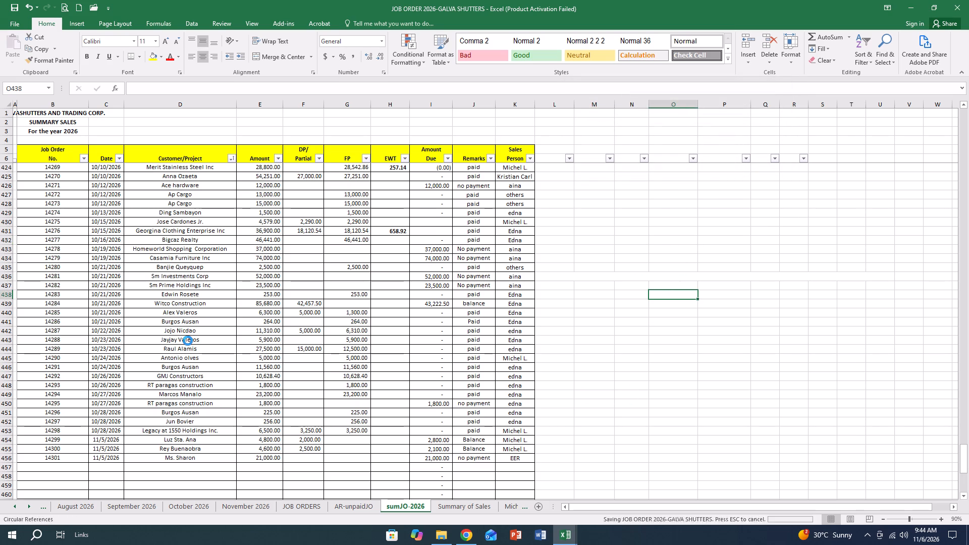
Review the job order rows on sumJO-2026 from October back through the earlier months, especially the July entries.
scroll(188, 341, up, 8)
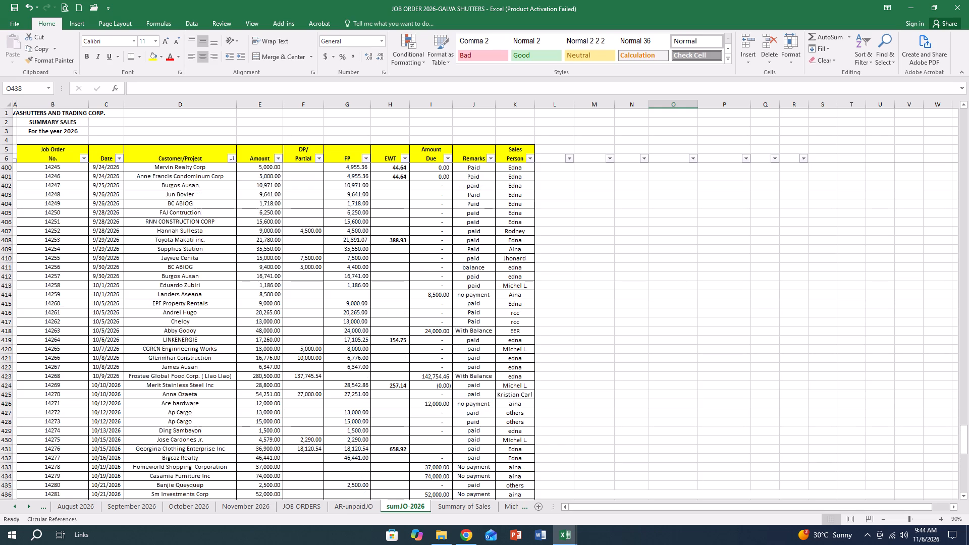
scroll(188, 341, up, 9)
scroll(188, 341, up, 17)
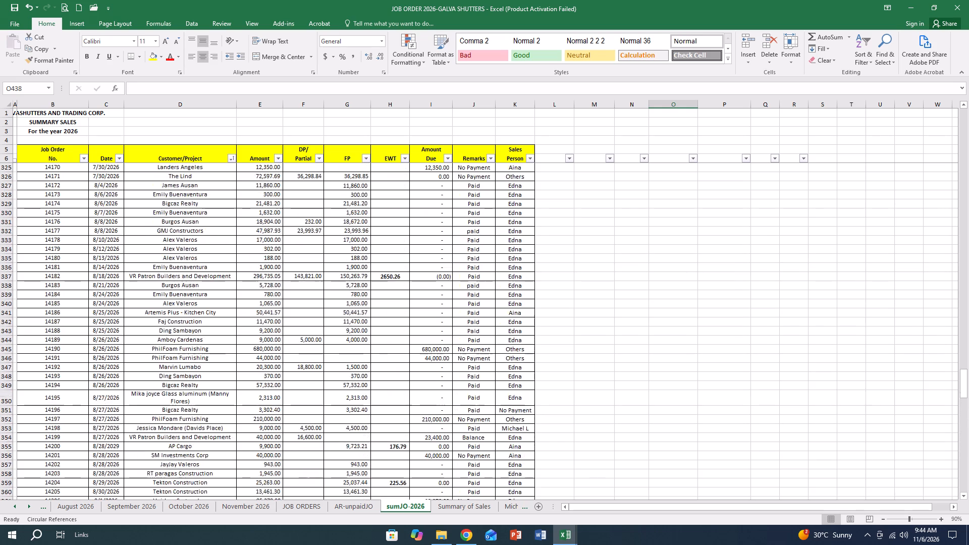
scroll(41, 348, up, 10)
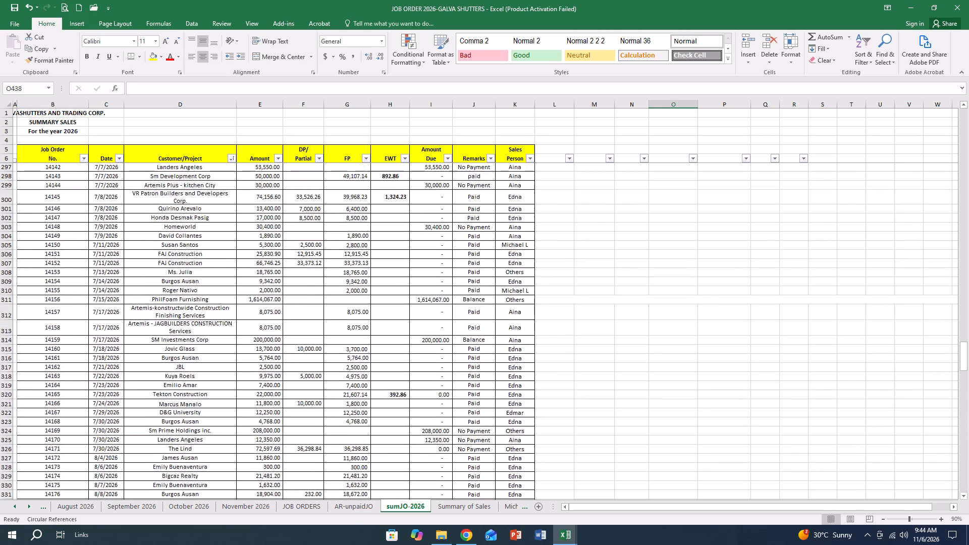
scroll(41, 348, up, 12)
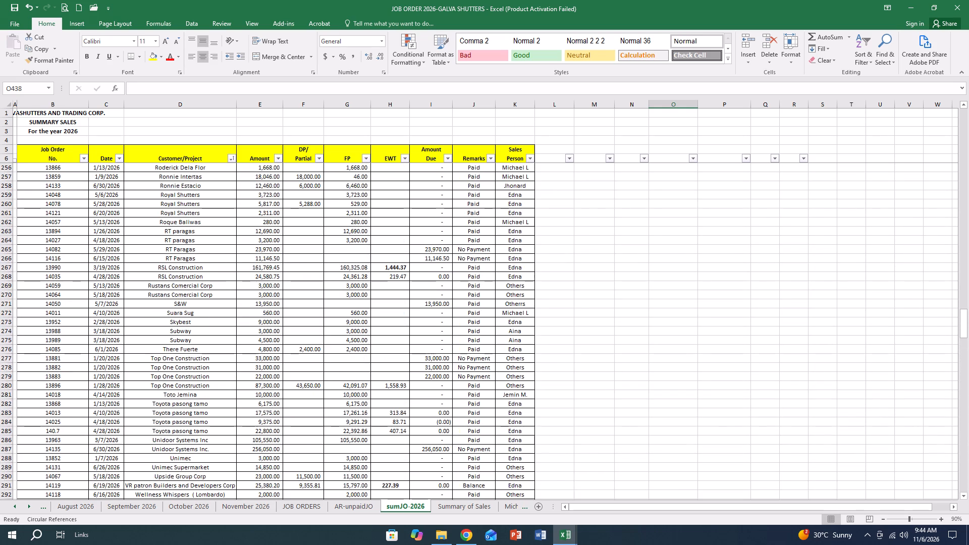
scroll(41, 348, up, 8)
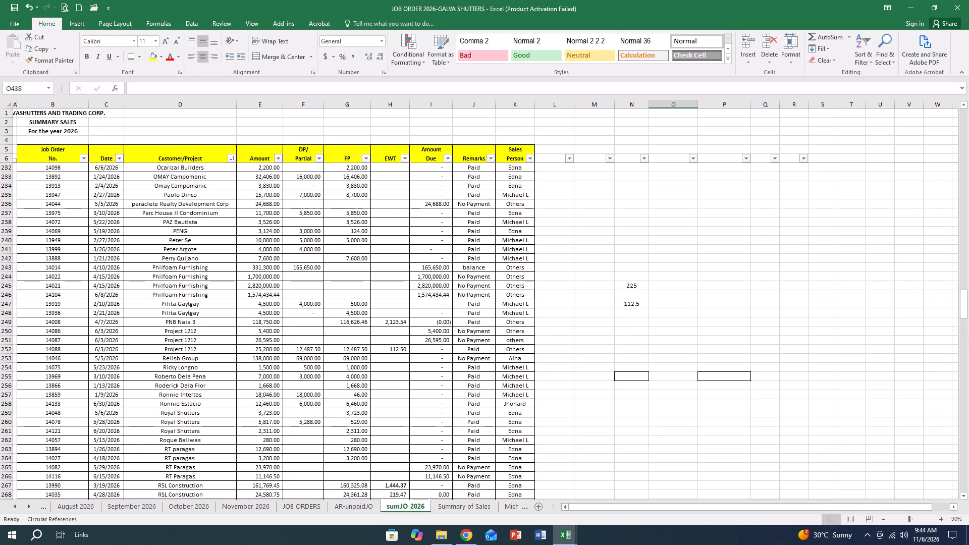
scroll(41, 348, down, 12)
scroll(41, 348, down, 19)
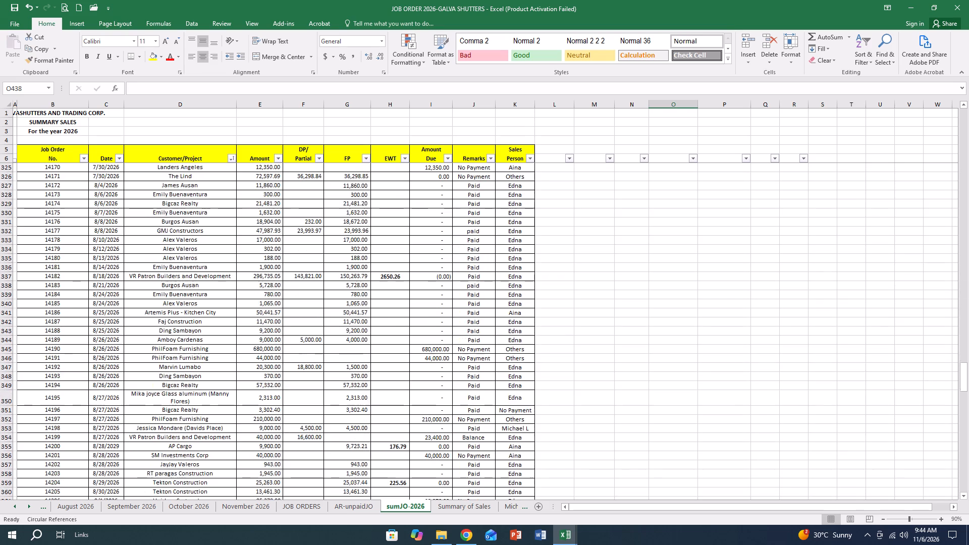
scroll(41, 348, down, 7)
scroll(41, 348, up, 16)
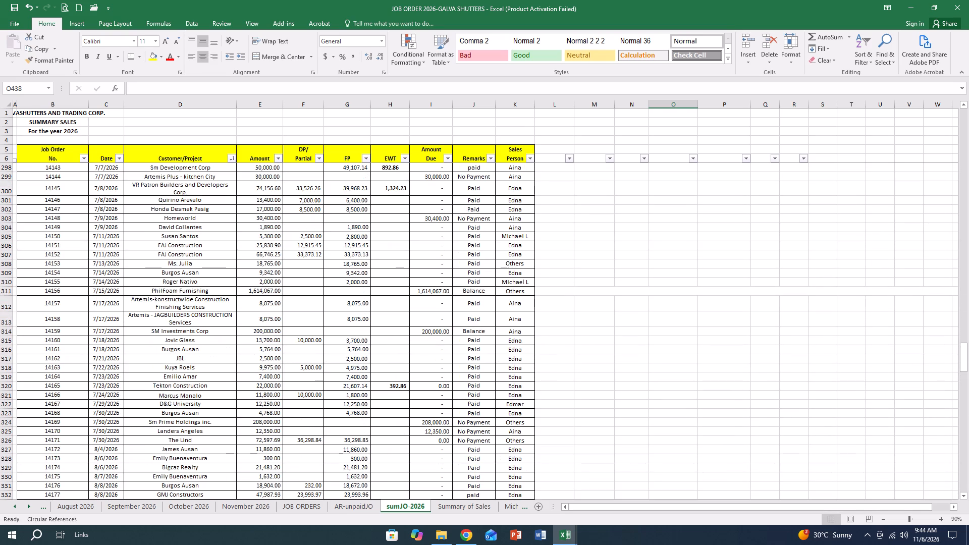
scroll(82, 238, up, 2)
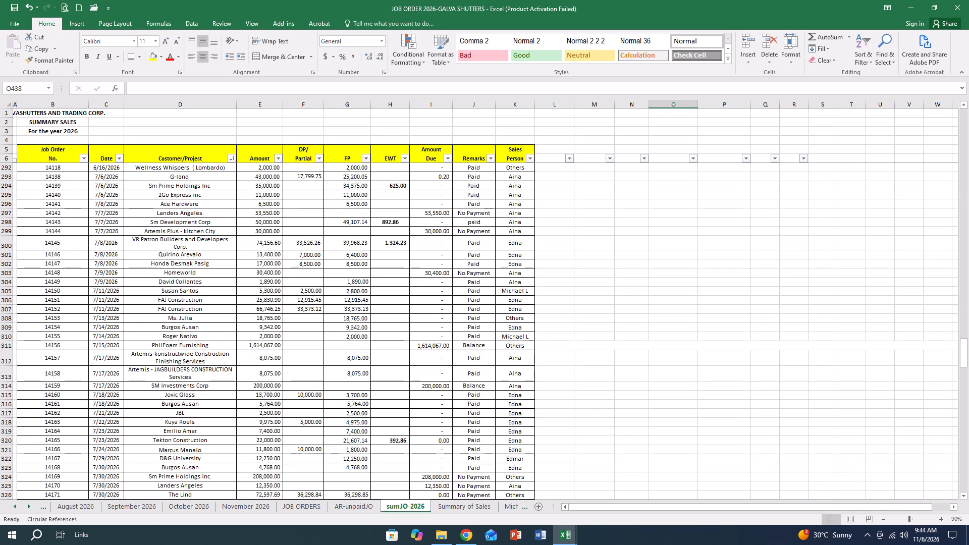
scroll(101, 184, up, 1)
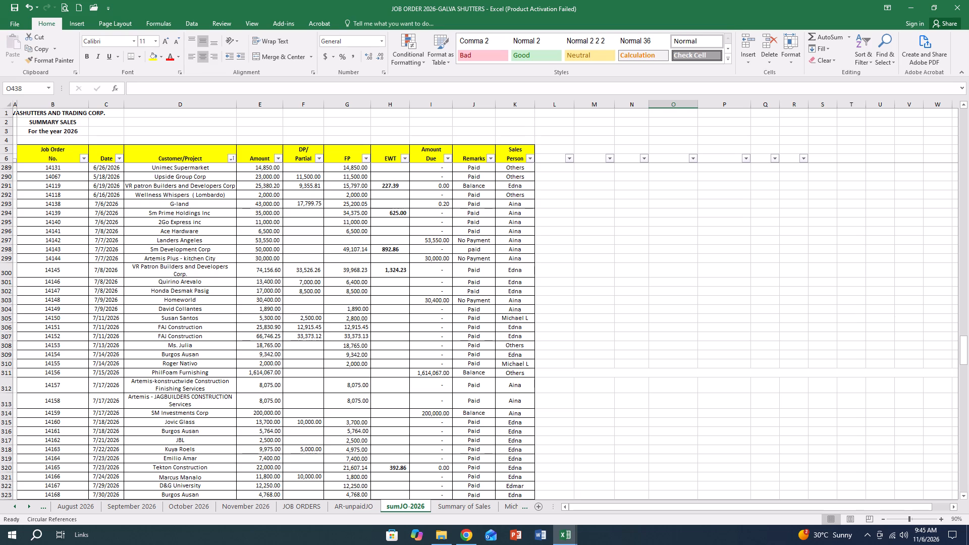
scroll(71, 415, down, 5)
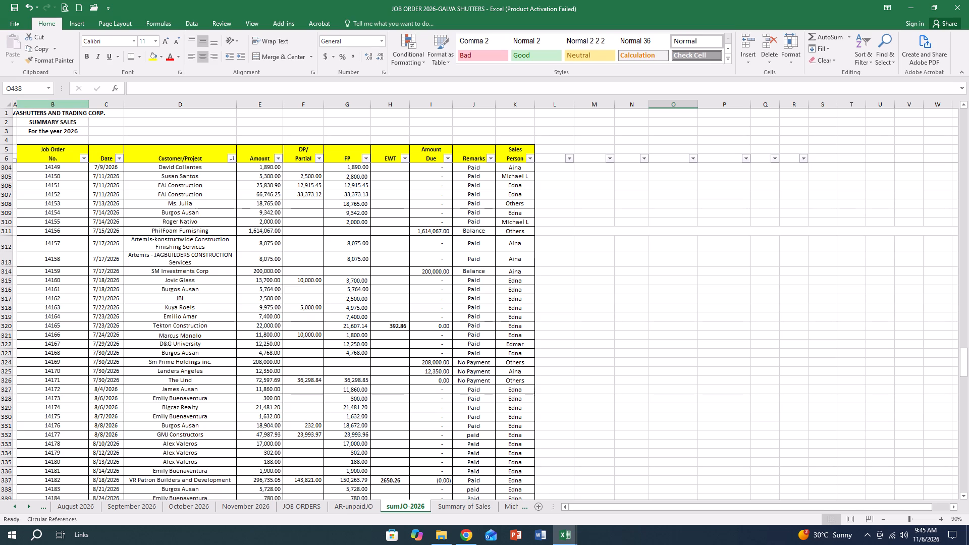
Widen column A of sumJO-2026 and number rows 304 to 461 in it as a fill series starting at 1.
drag(16, 105, 37, 107)
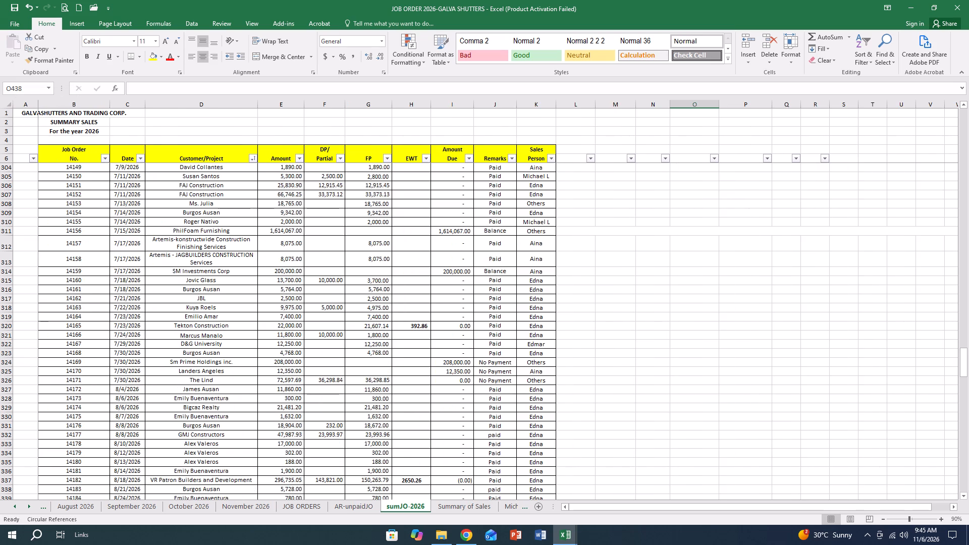
click(27, 165)
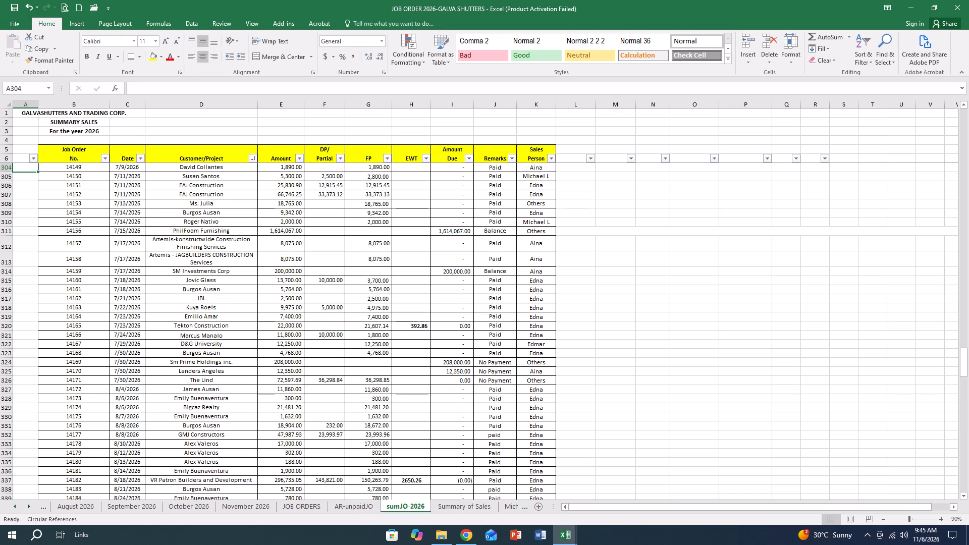
key(1)
click(21, 197)
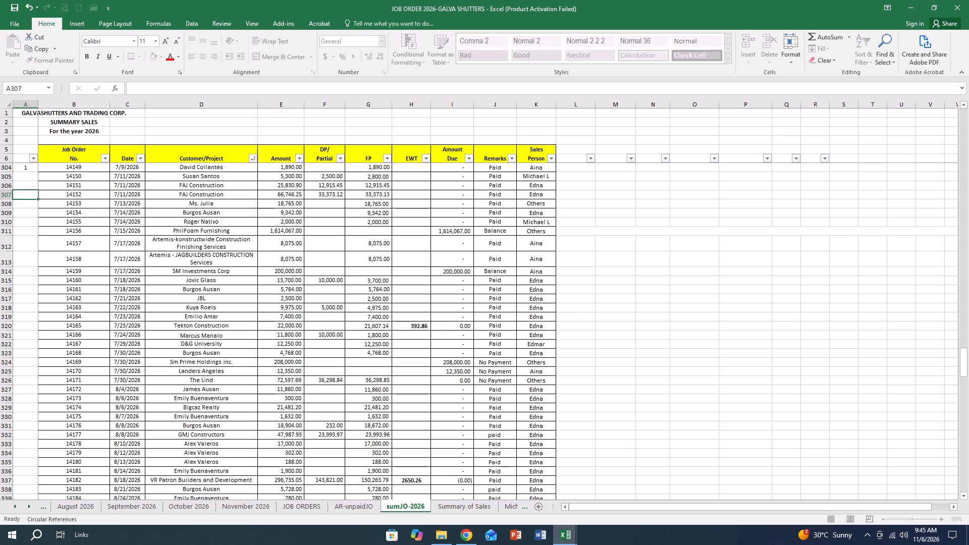
click(35, 166)
drag(37, 172, 15, 544)
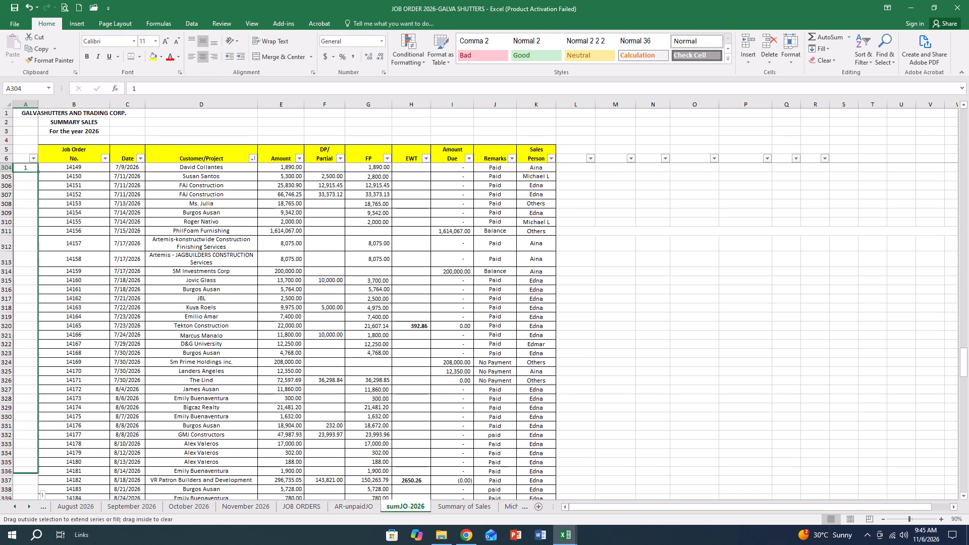
drag(15, 544, 7, 471)
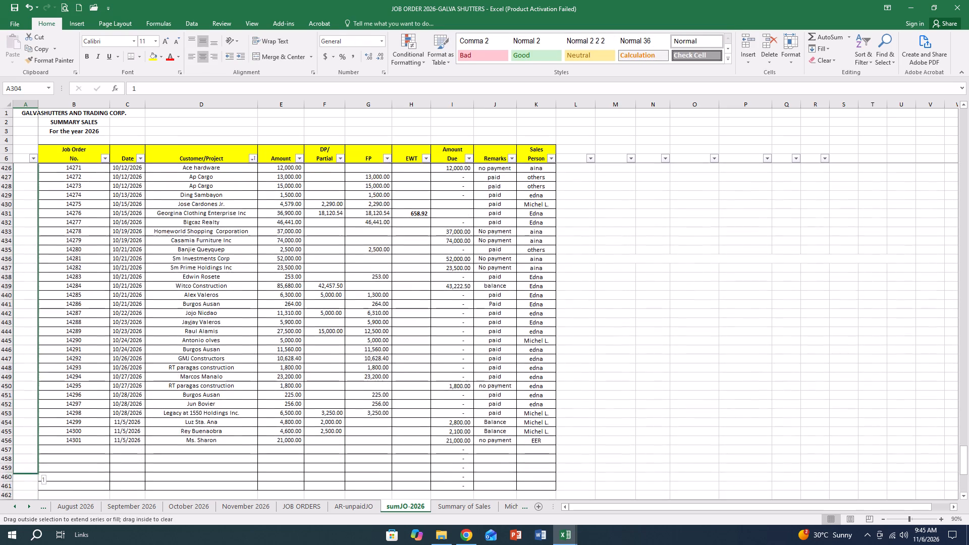
drag(7, 471, 3, 342)
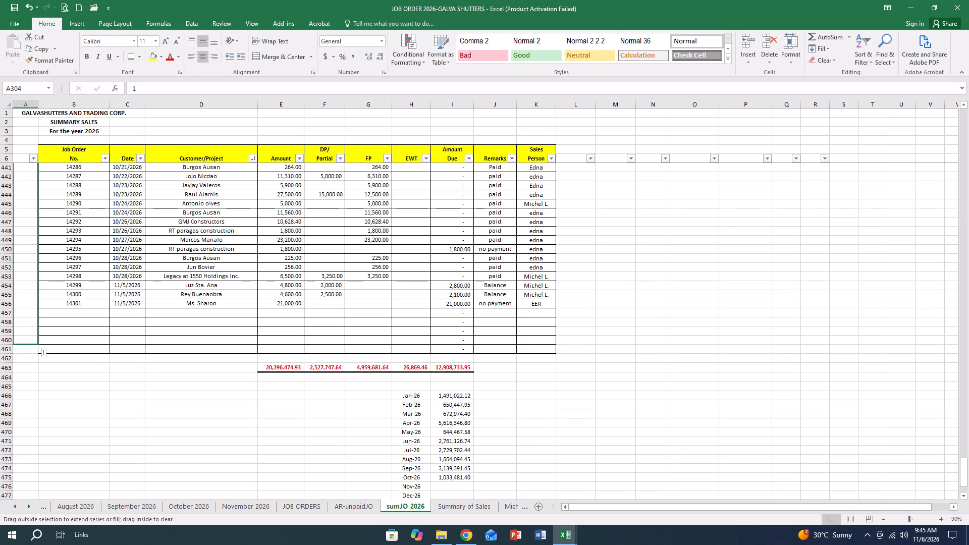
drag(3, 342, 32, 351)
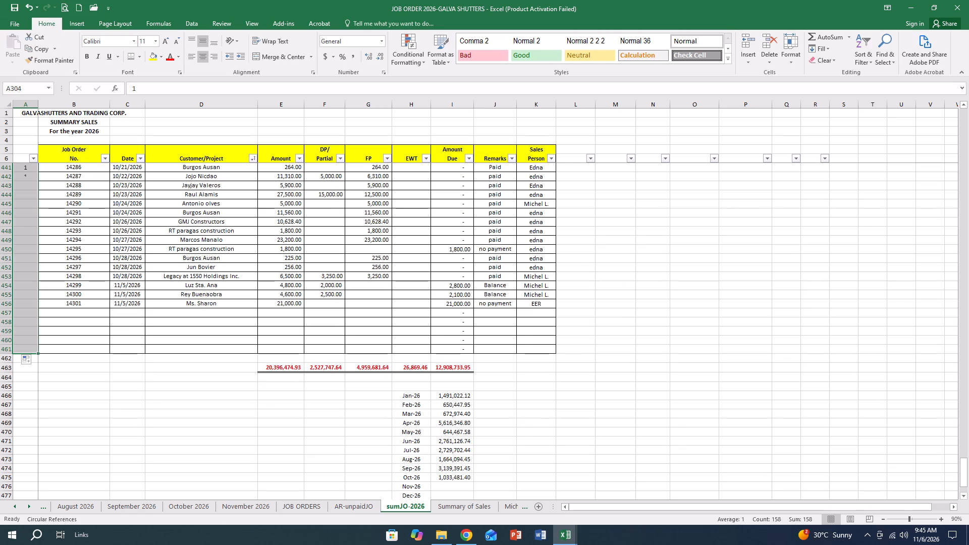
click(27, 361)
click(58, 388)
Look through the JOB ORDERS, AR-unpaidJO, October 2026, November 2026 and Summary of Sales sheets.
scroll(112, 395, down, 5)
click(140, 510)
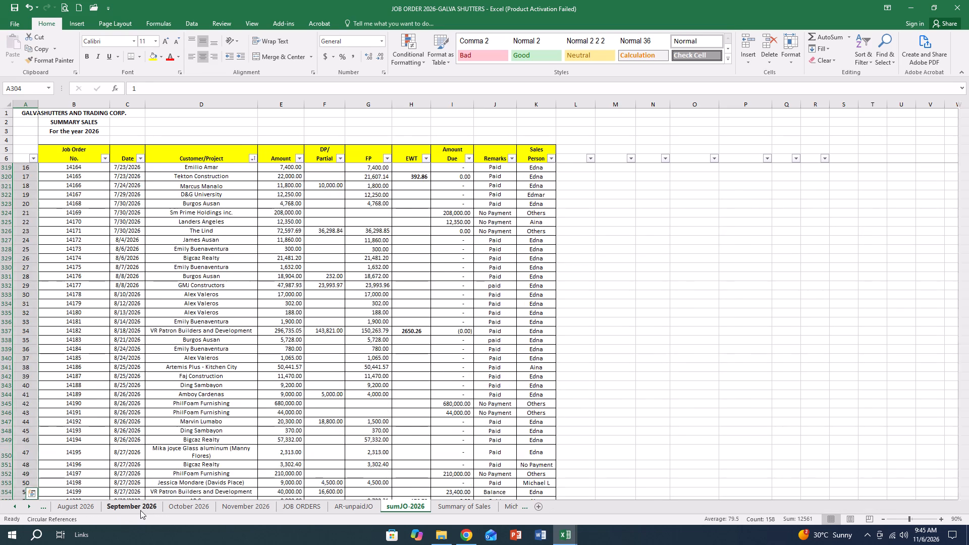
click(308, 506)
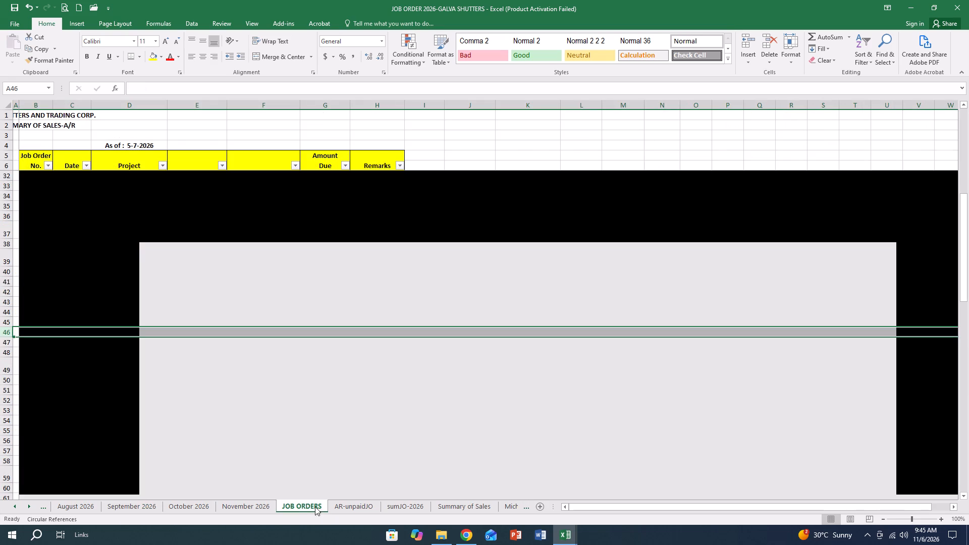
click(349, 510)
click(308, 506)
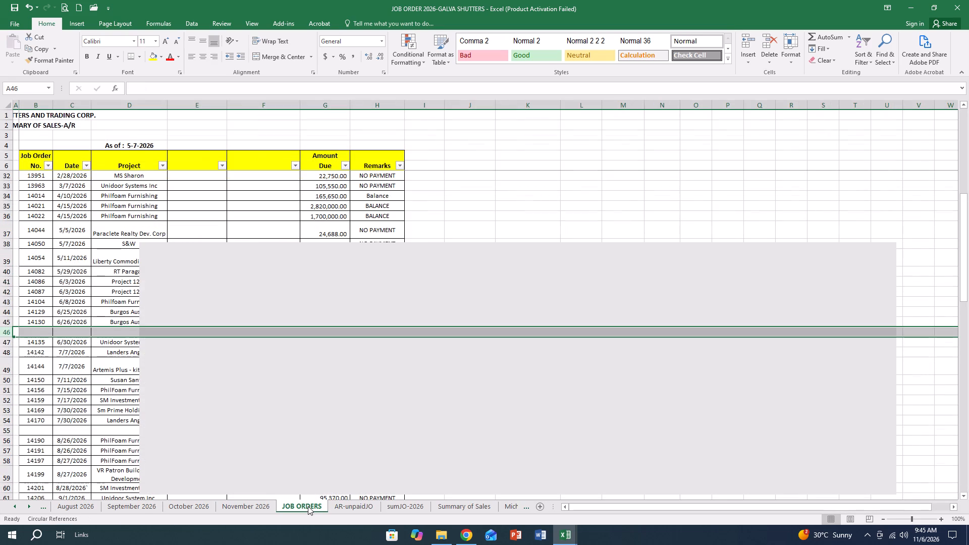
click(560, 236)
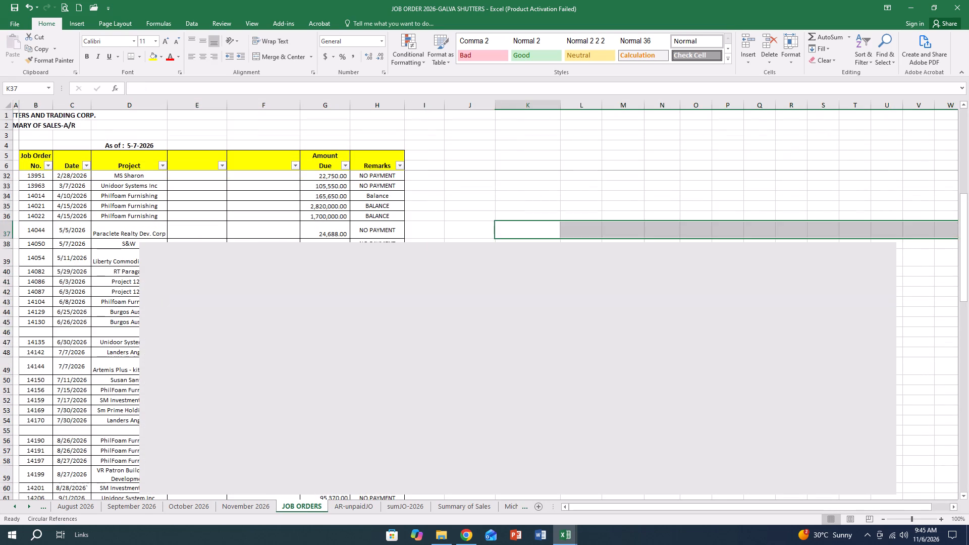
click(513, 202)
drag(247, 504, 253, 506)
click(294, 511)
click(355, 515)
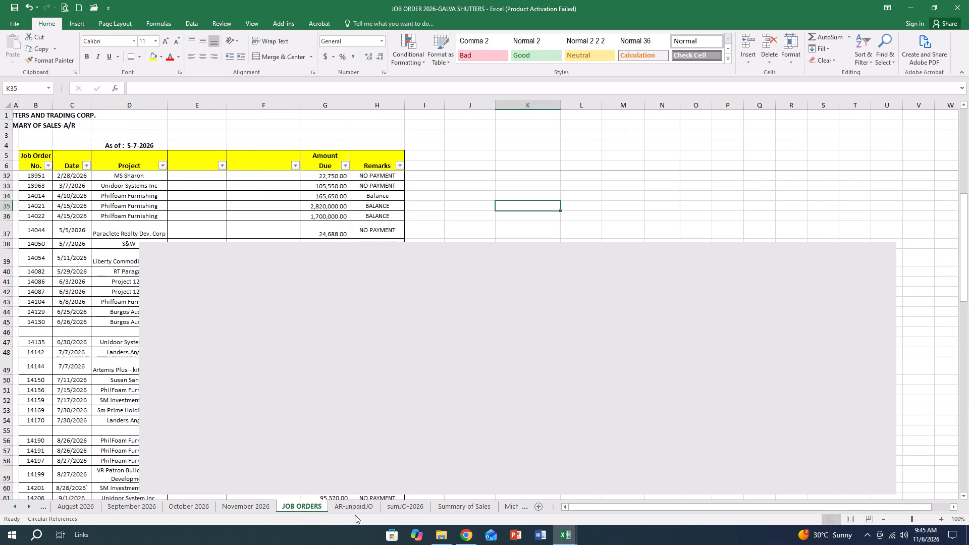
click(359, 509)
click(406, 509)
click(304, 503)
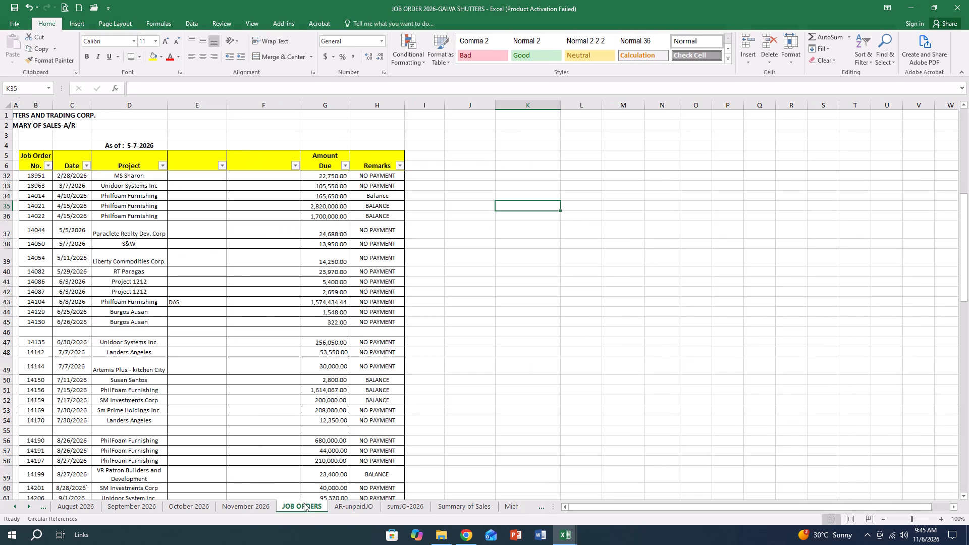
click(264, 504)
click(183, 502)
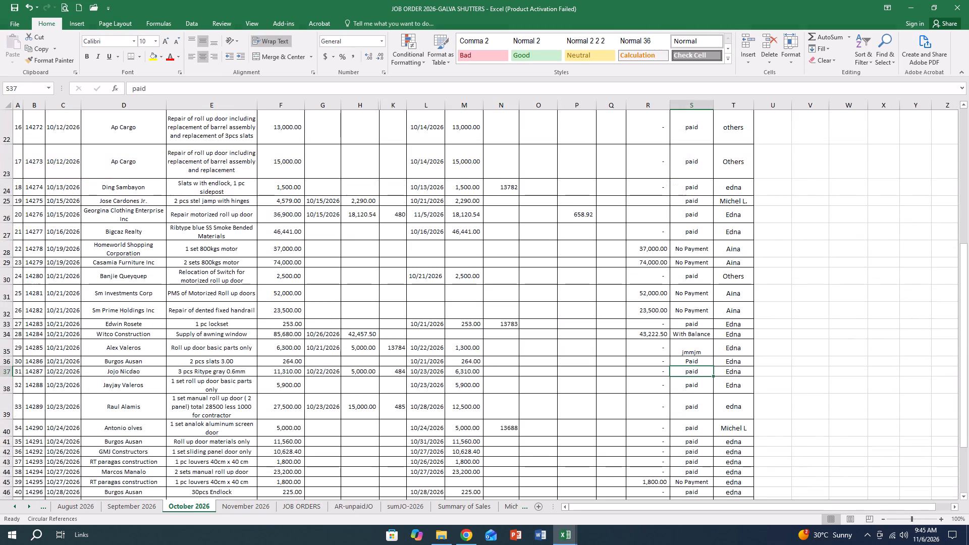
scroll(73, 378, up, 12)
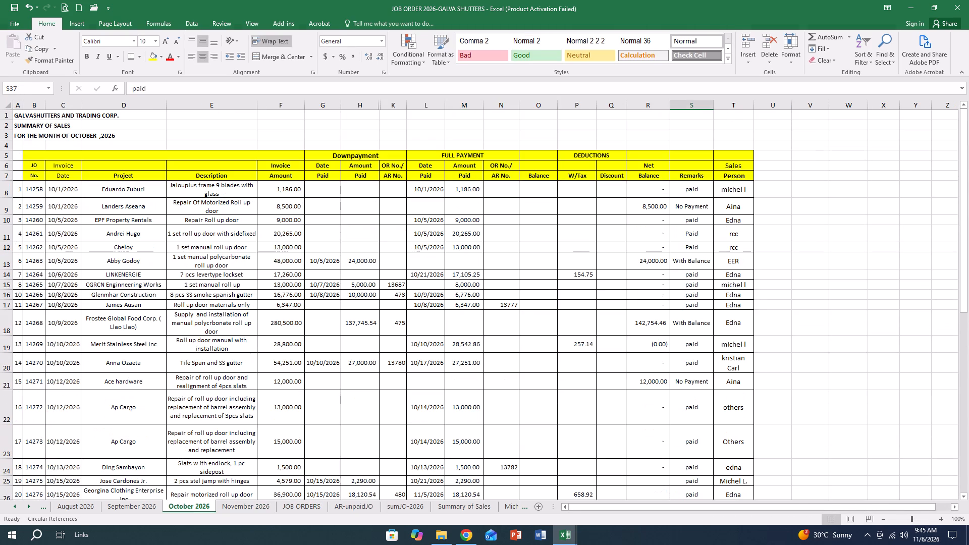
click(260, 510)
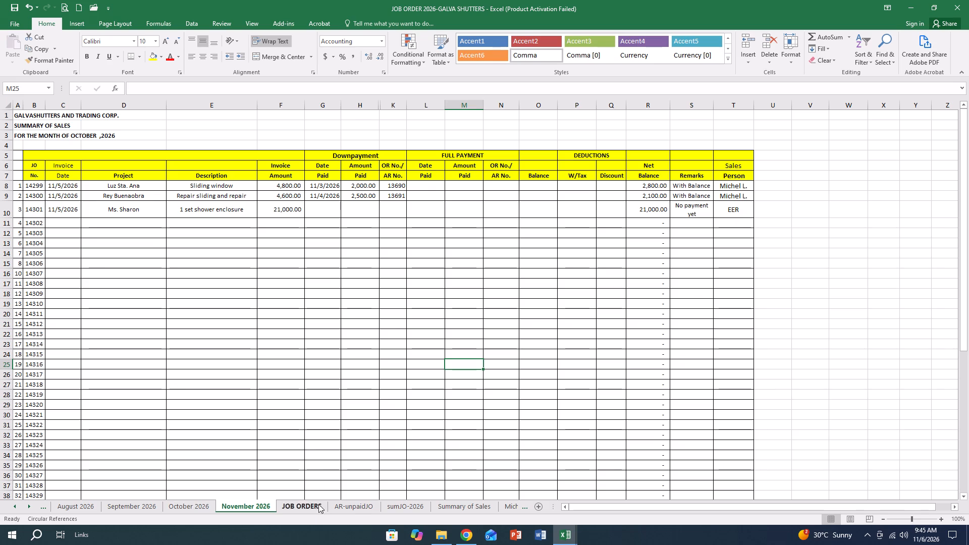
click(458, 511)
Return to sumJO-2026 and narrow column A slightly around its row numbers.
click(404, 503)
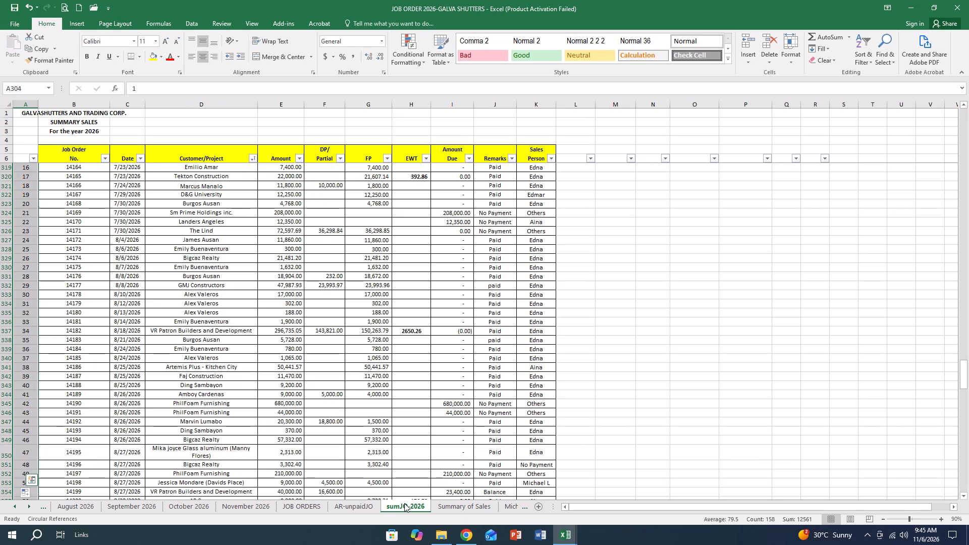
drag(37, 106, 33, 106)
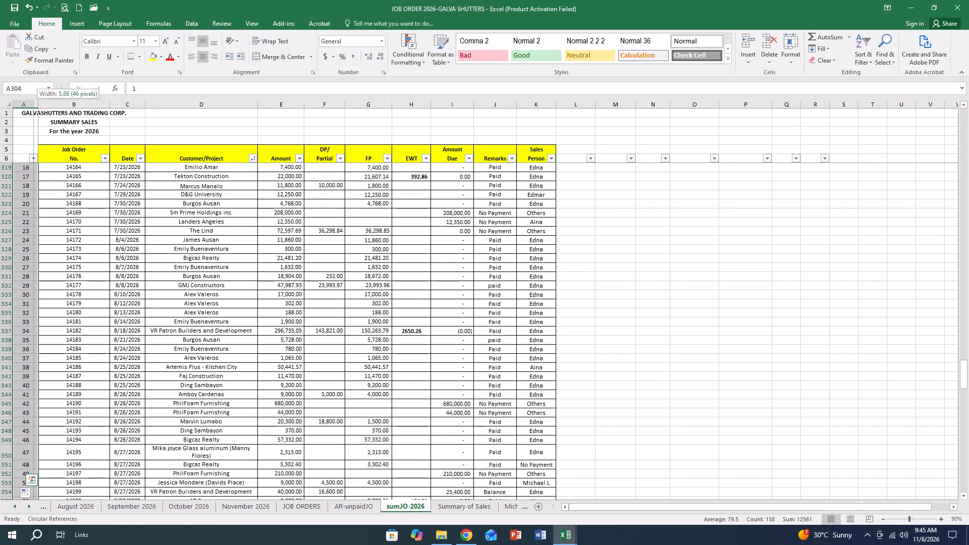
drag(33, 106, 32, 106)
click(615, 286)
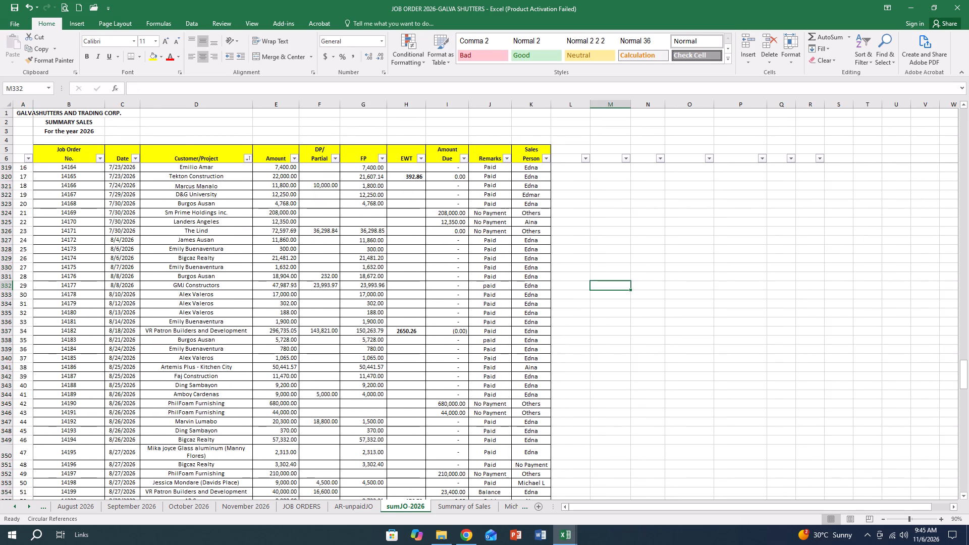
scroll(80, 312, up, 8)
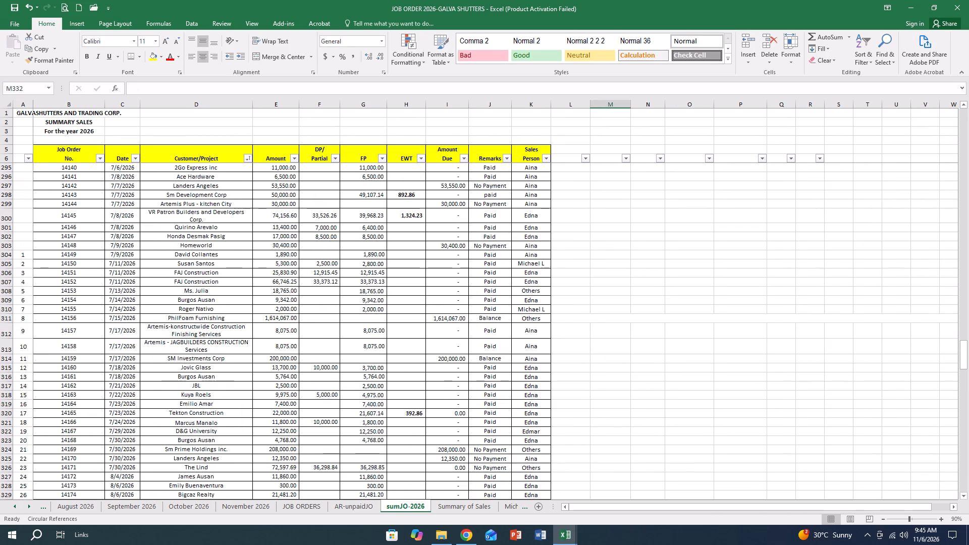
Undo the column A narrowing and the fill series on sumJO-2026, and clear the starting 1 from cell A304.
scroll(80, 311, up, 20)
scroll(80, 311, up, 16)
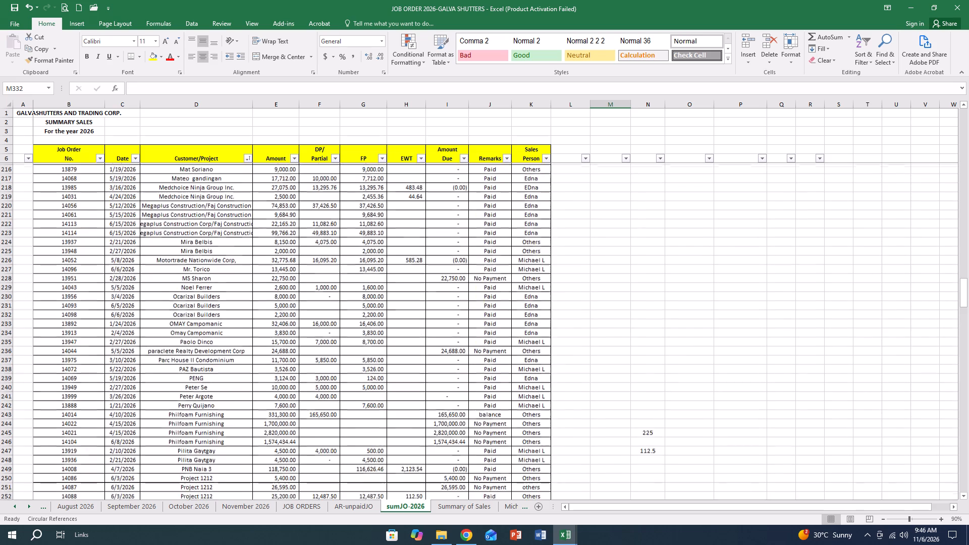
scroll(80, 311, up, 20)
scroll(80, 311, up, 20)
scroll(80, 311, up, 2)
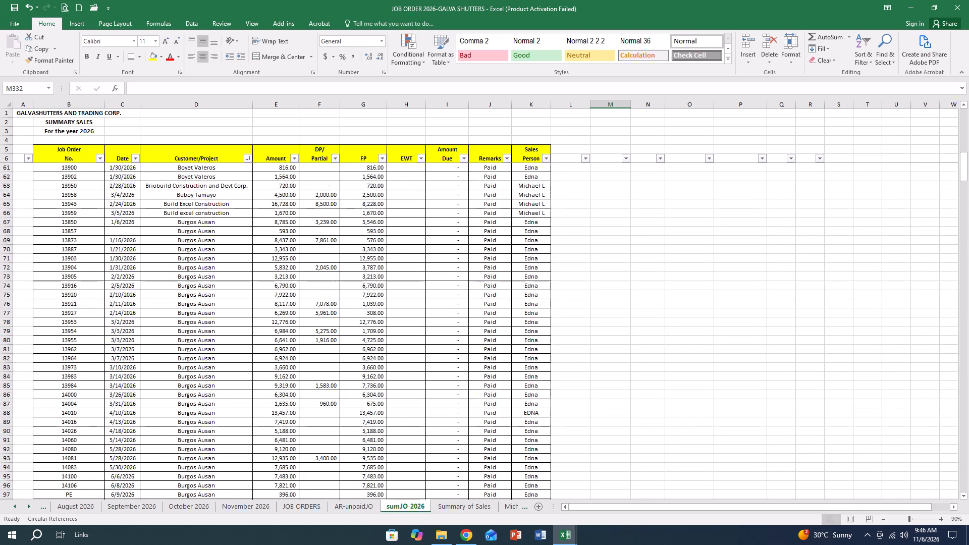
scroll(81, 309, down, 20)
scroll(81, 309, down, 20)
scroll(81, 309, down, 3)
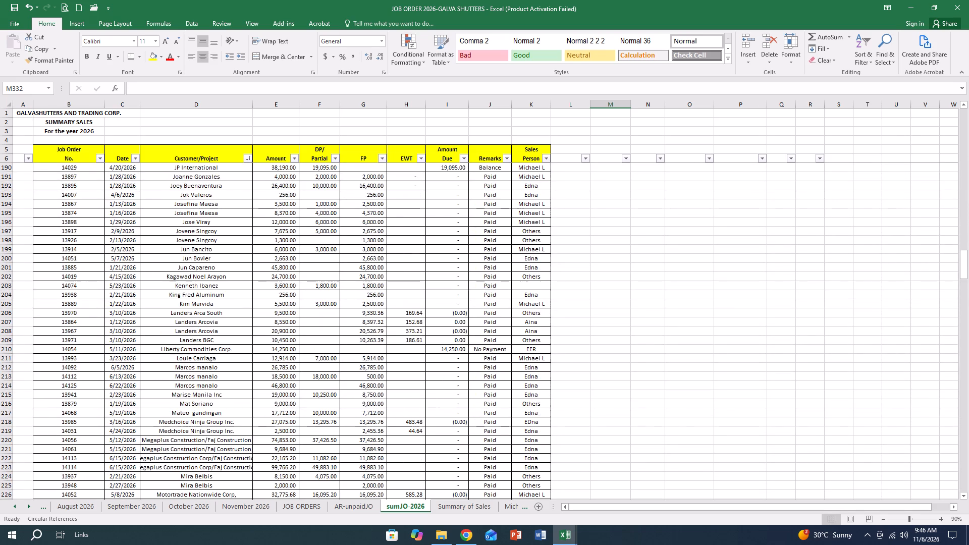
scroll(81, 309, down, 20)
scroll(81, 309, down, 3)
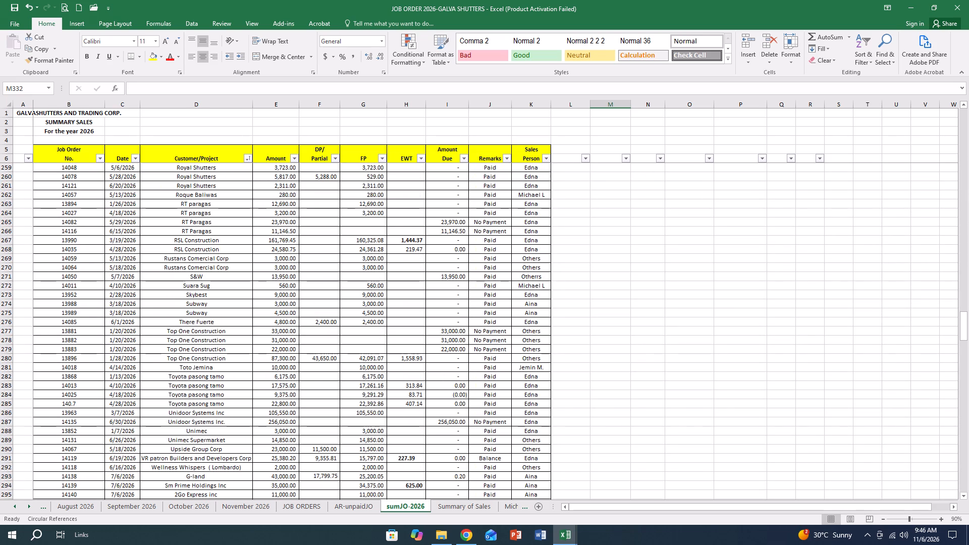
key(ctrl+z)
scroll(81, 309, down, 1)
key(ctrl+z)
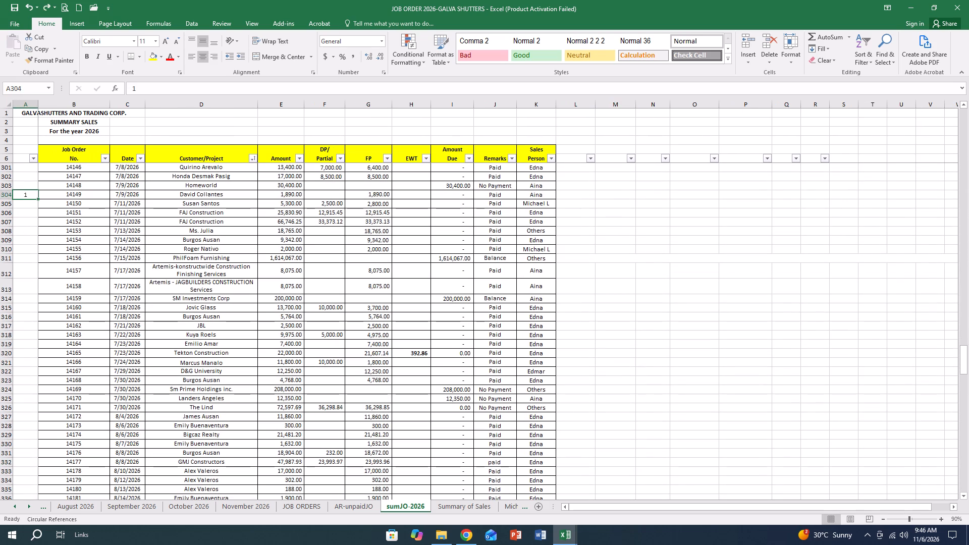
key(Delete)
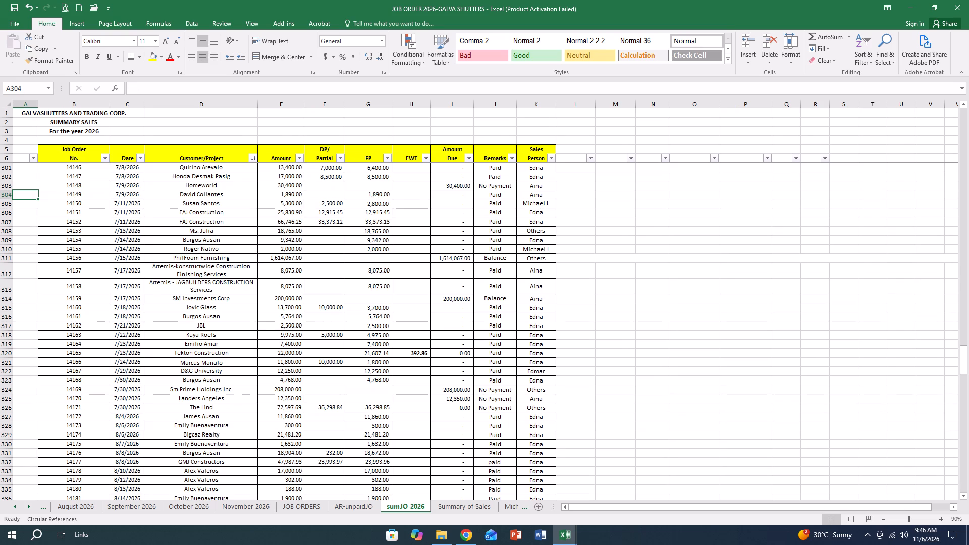
Examine the July 2026 rows on sumJO-2026, from job order 14138 through 14171.
scroll(107, 220, up, 3)
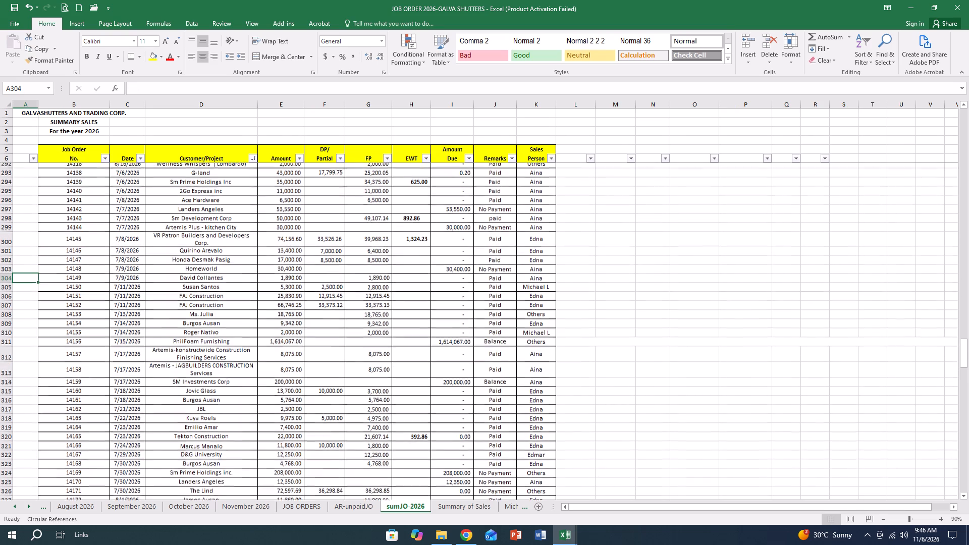
click(62, 176)
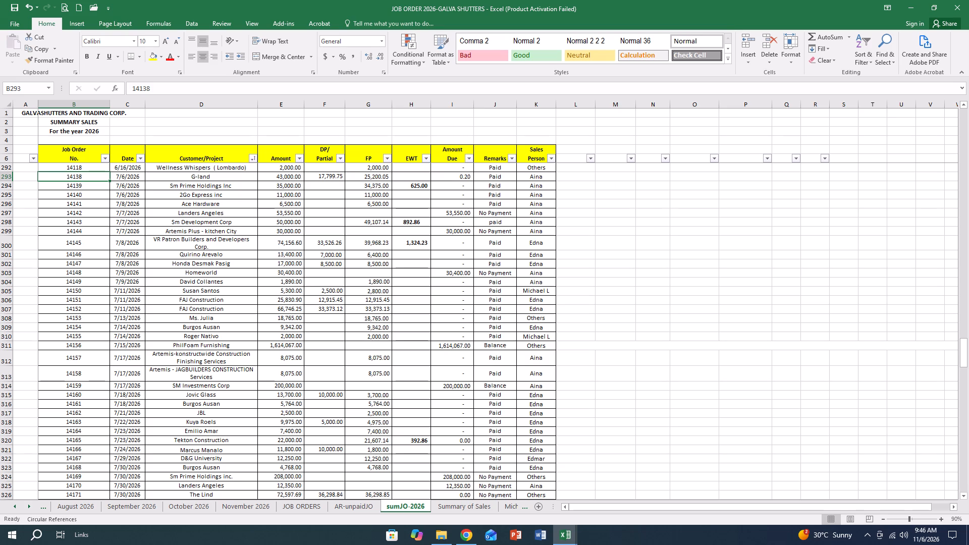
scroll(88, 494, down, 1)
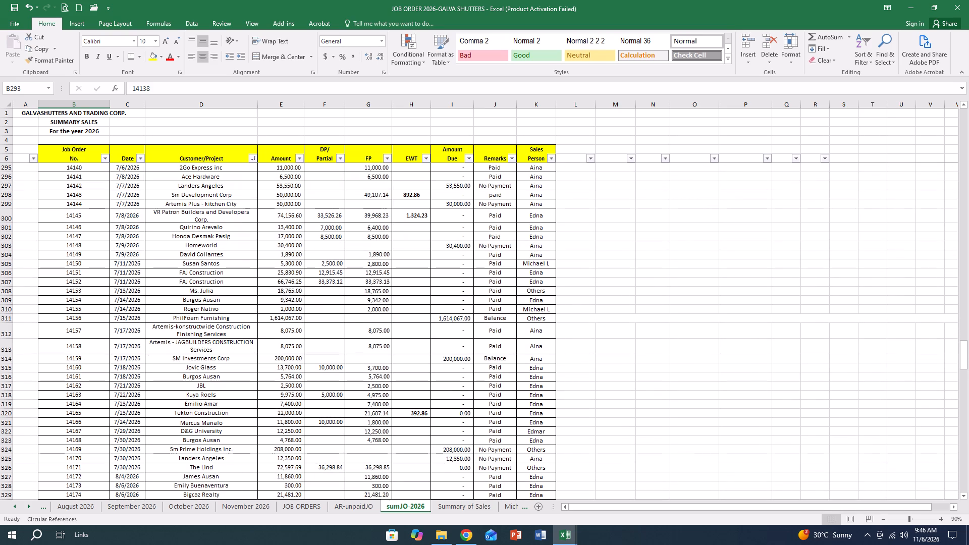
click(93, 469)
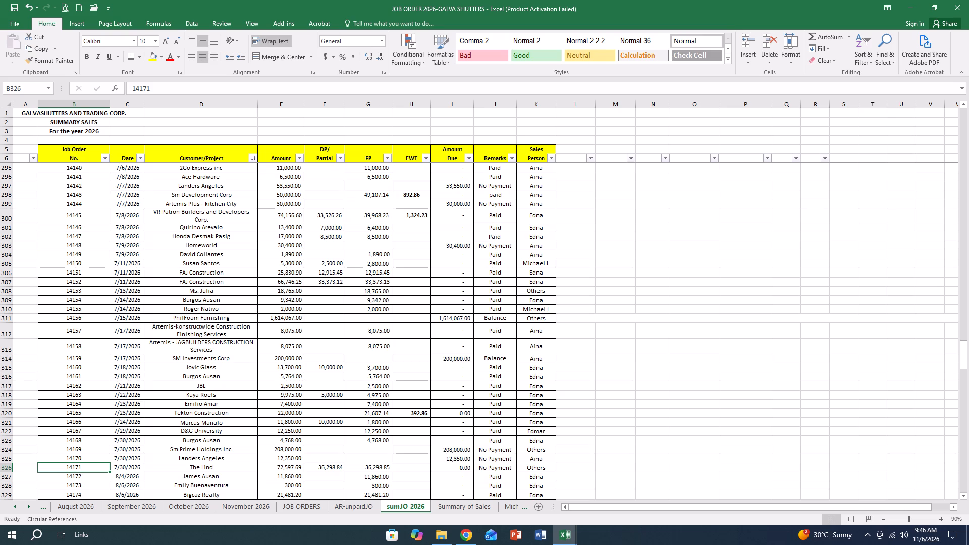
scroll(95, 448, down, 6)
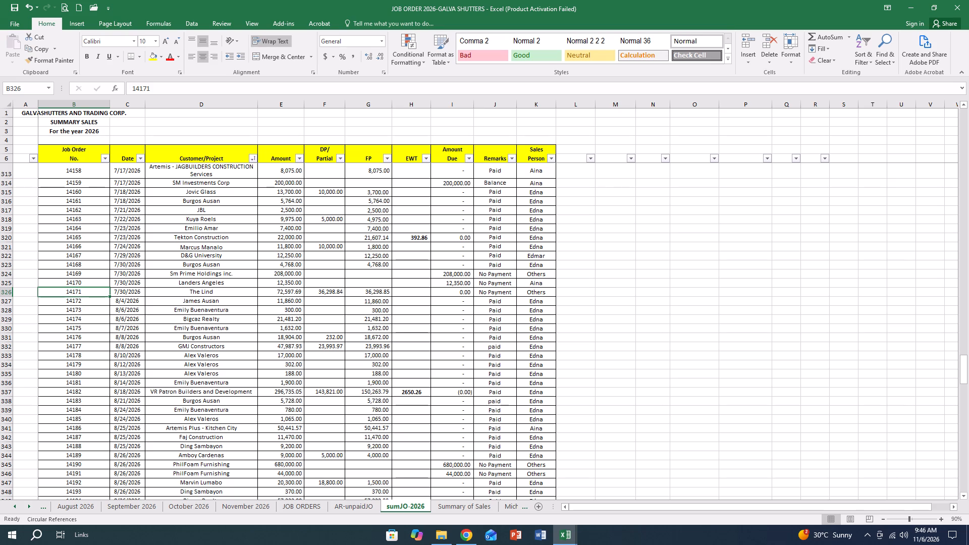
scroll(86, 264, up, 3)
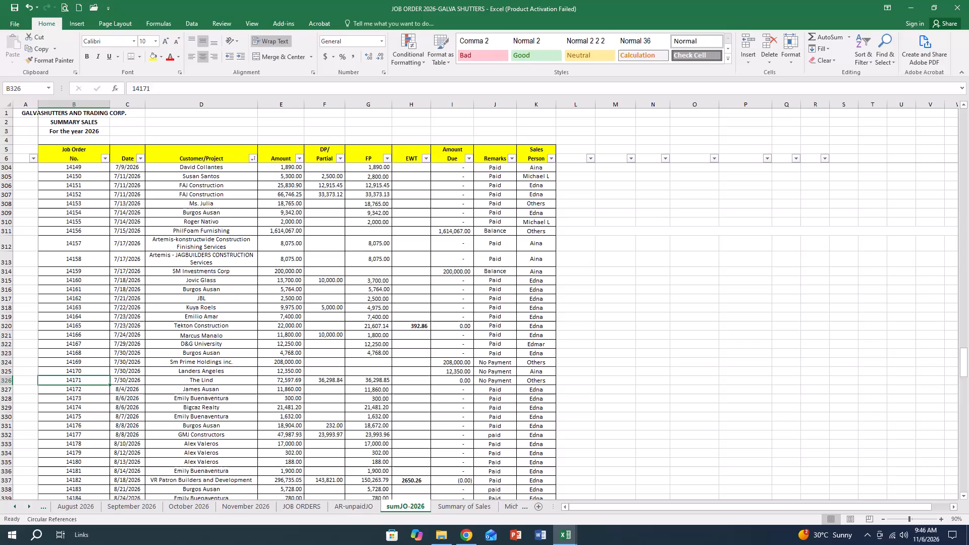
scroll(127, 288, up, 6)
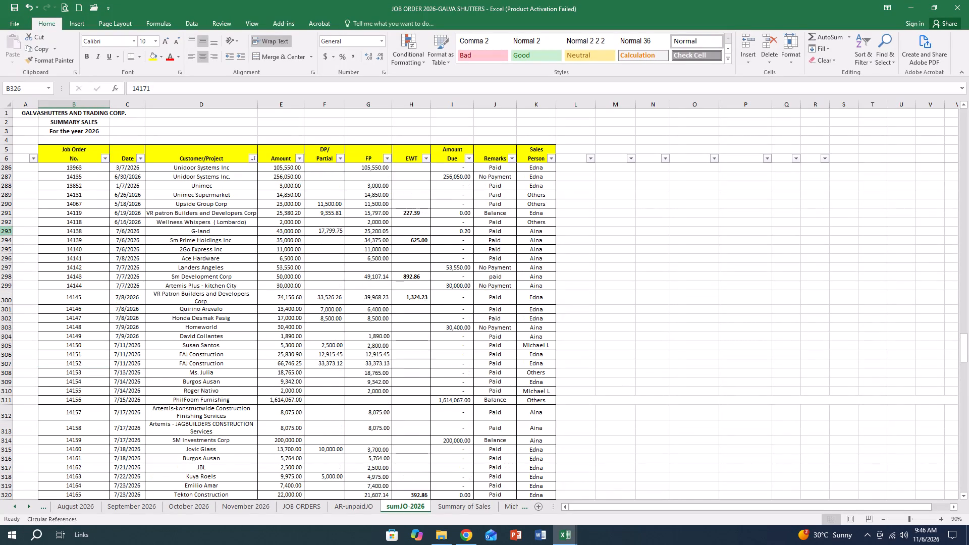
Check the sumJO-2026 rows in sequence from job order 14138 to the November entries, highlighting a row as place marker in each stretch.
click(9, 230)
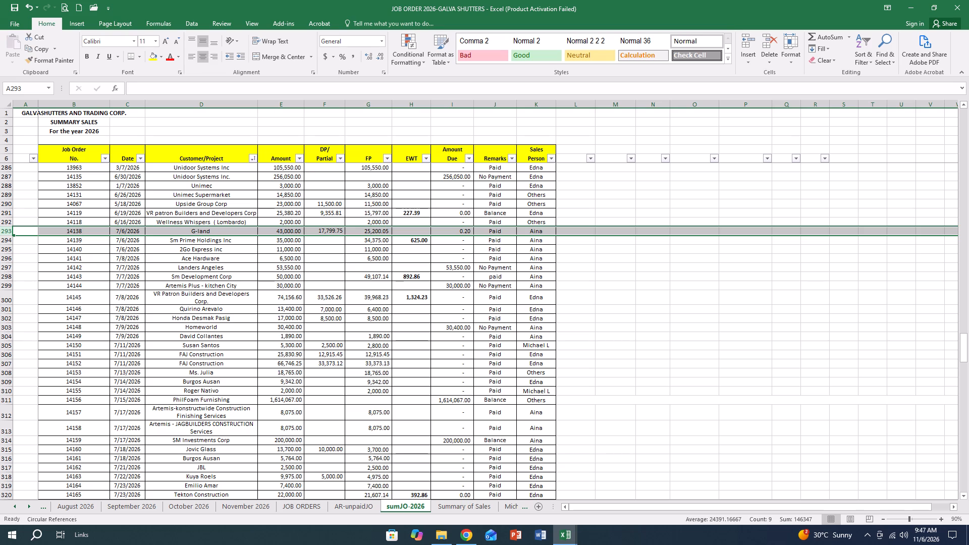
click(6, 496)
scroll(149, 380, down, 11)
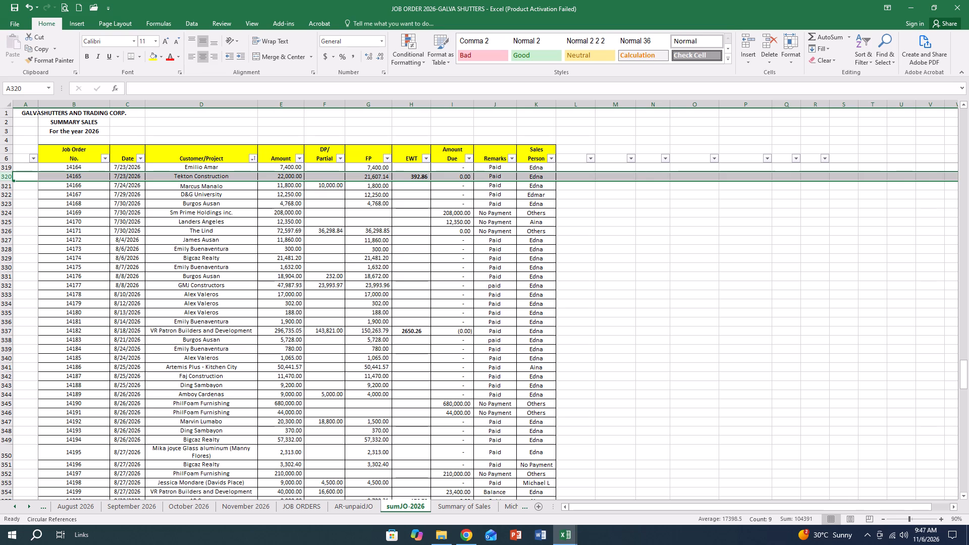
click(7, 492)
scroll(110, 394, down, 6)
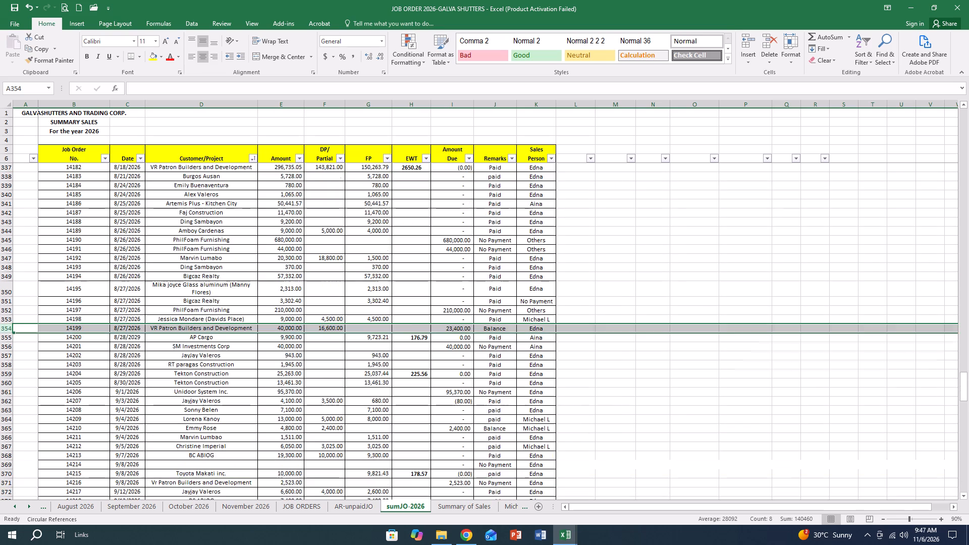
scroll(110, 394, down, 3)
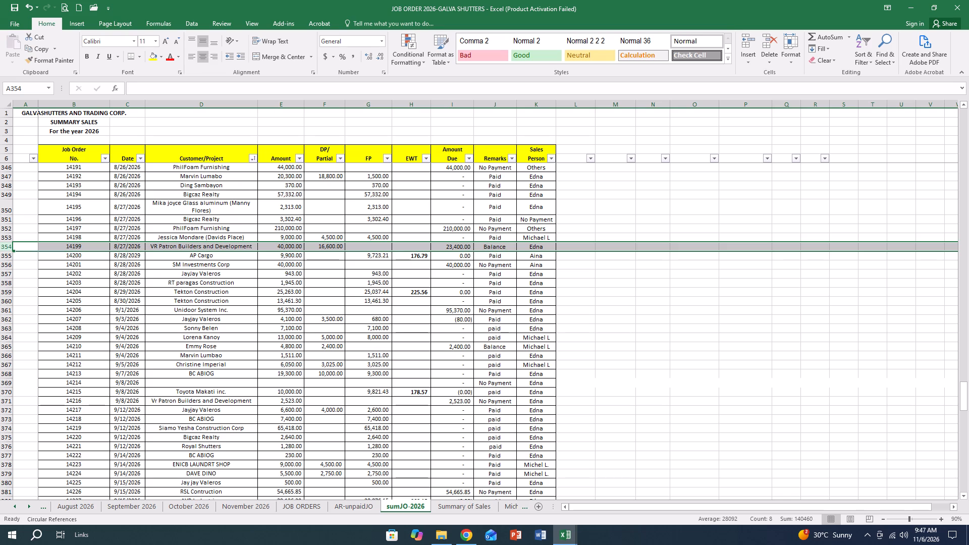
click(7, 491)
scroll(102, 403, down, 10)
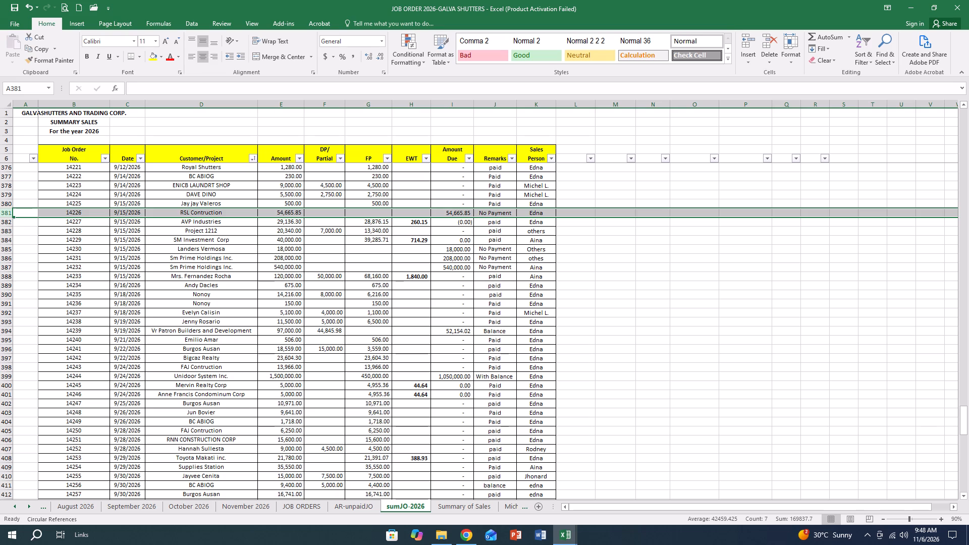
click(7, 430)
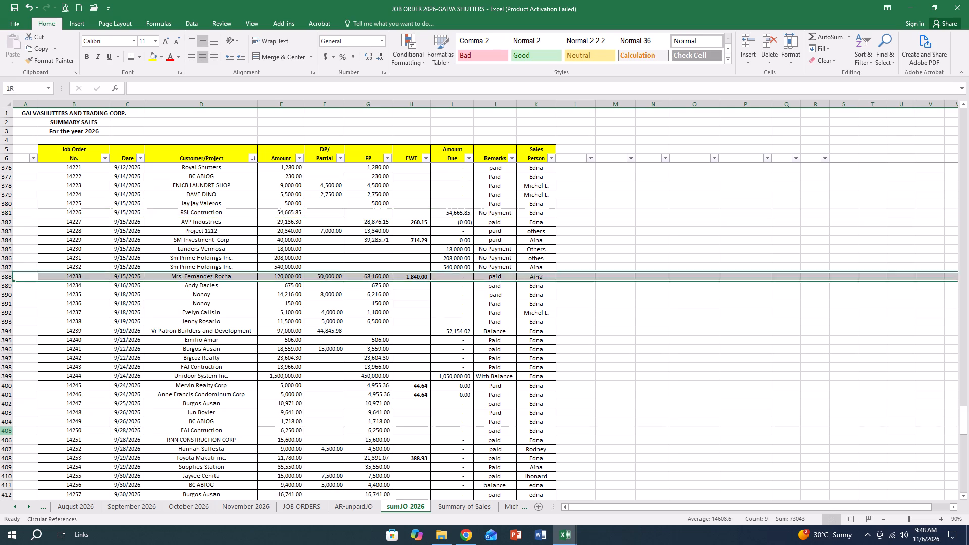
scroll(98, 320, down, 9)
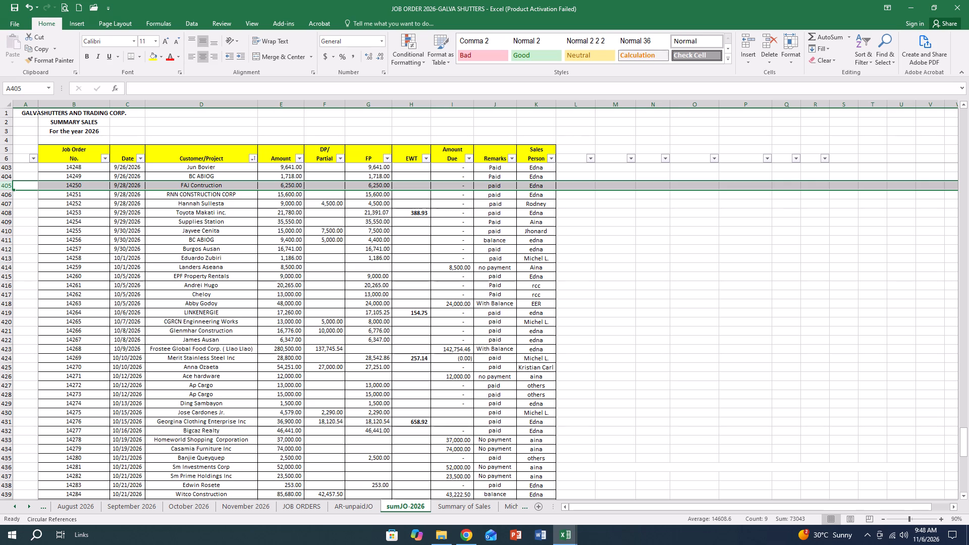
click(8, 455)
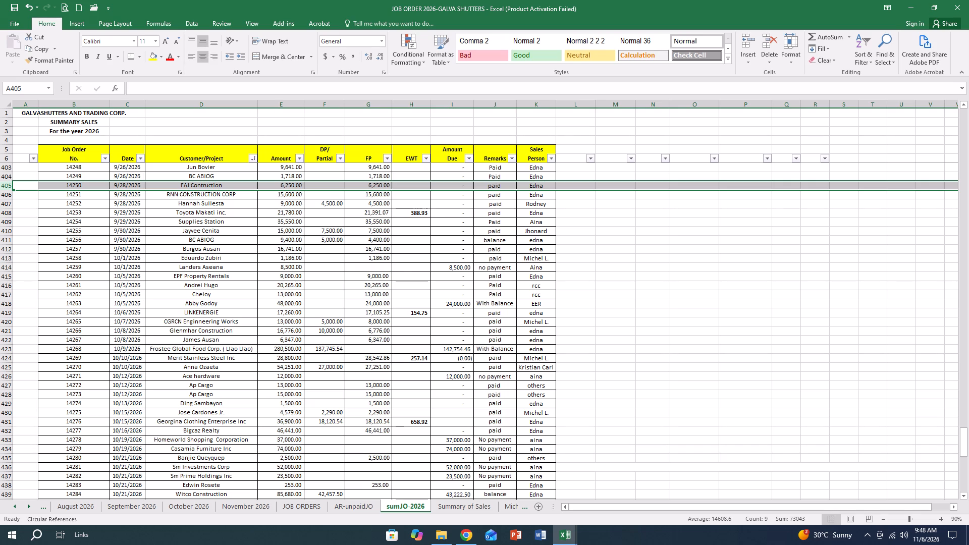
click(4, 456)
scroll(91, 370, down, 8)
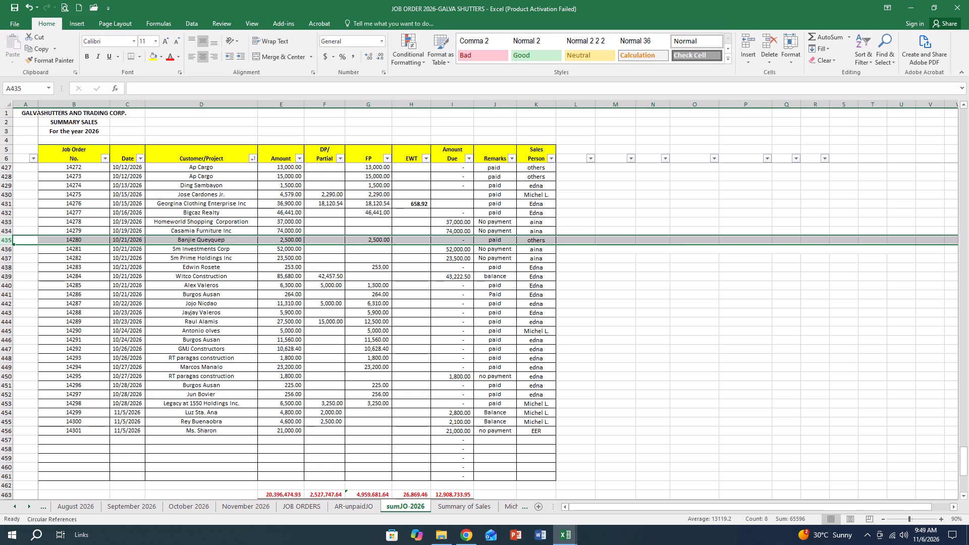
Deselect the highlighted row and save the job order workbook.
click(734, 349)
key(ctrl+s)
key(ctrl+s)
key(ctrl+s)
key(ctrl+s)
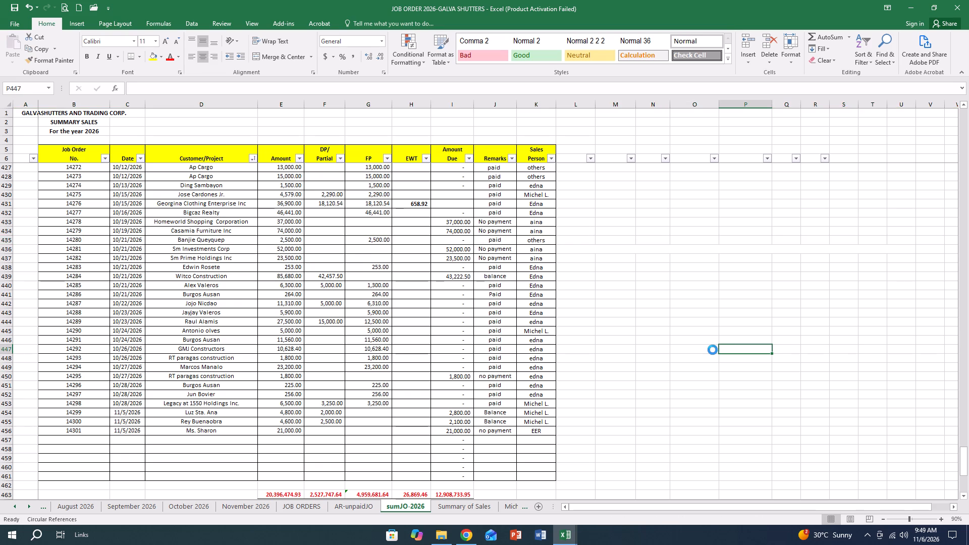
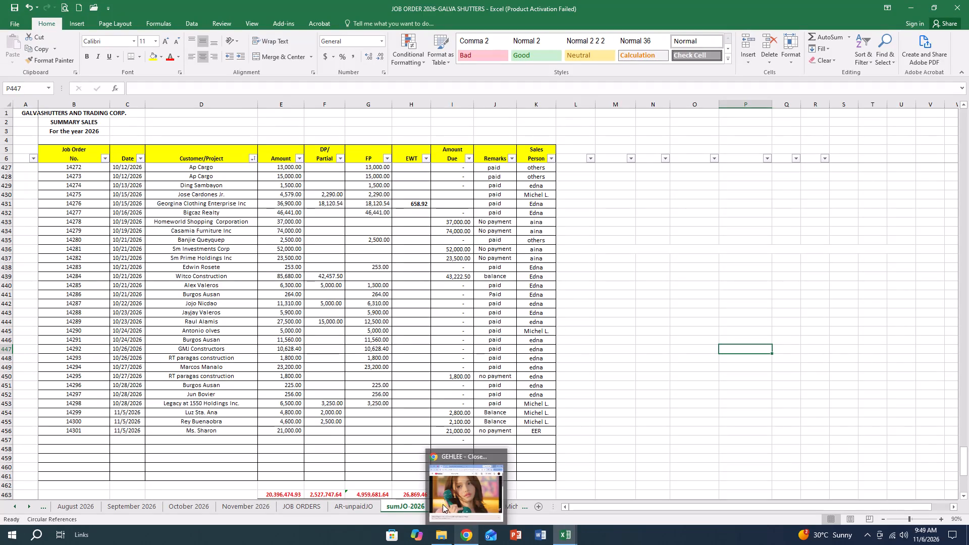
Switch to Chrome and send the reply "slr love nag eencode lang to" in the unread Facebook chat, then return to Excel.
click(467, 534)
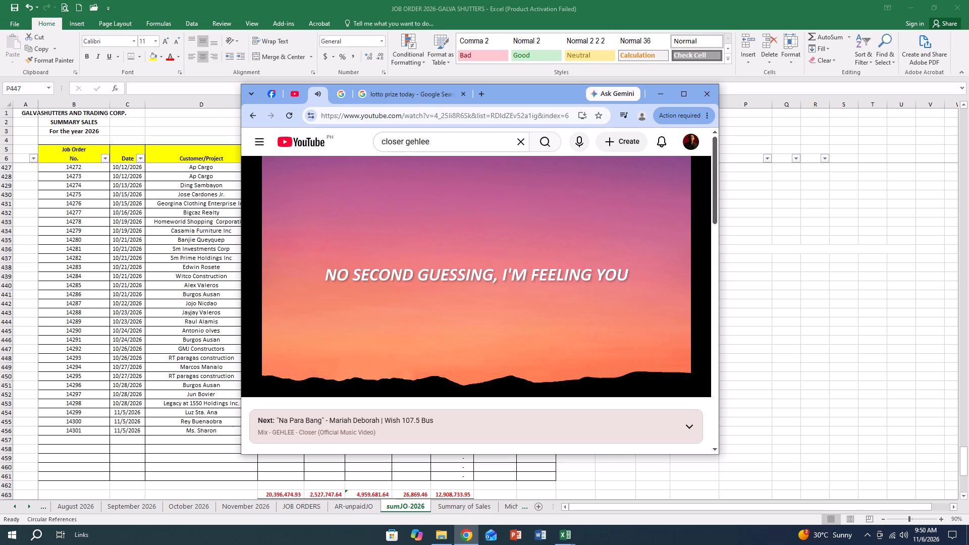
click(267, 95)
click(687, 347)
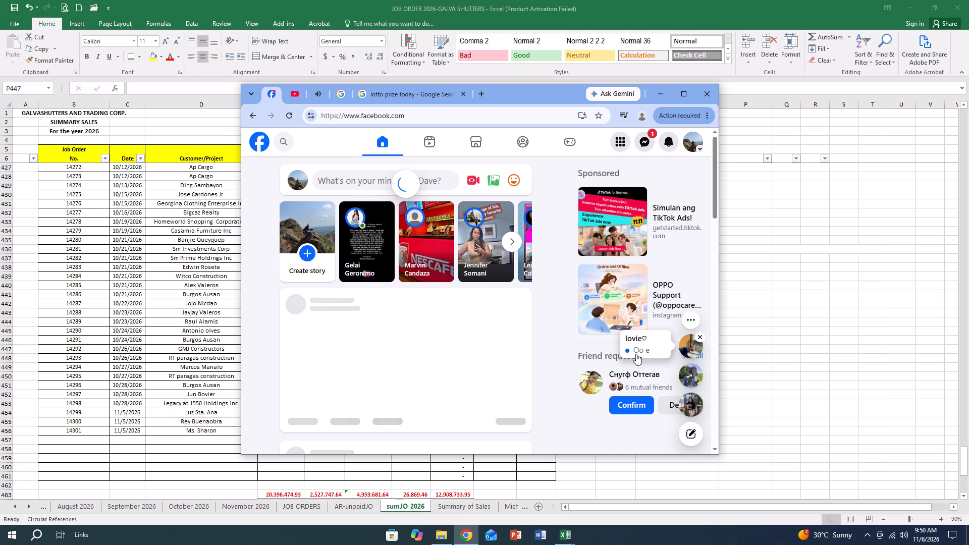
click(595, 442)
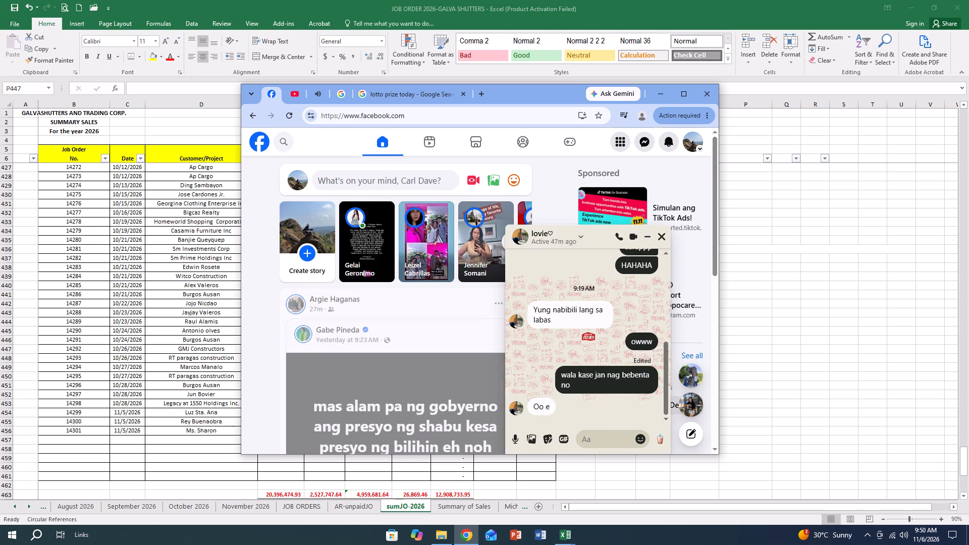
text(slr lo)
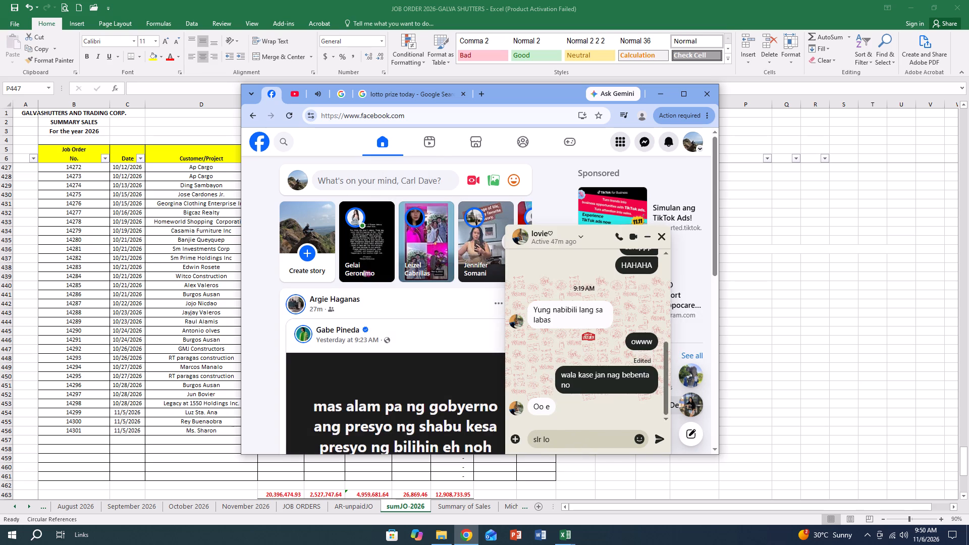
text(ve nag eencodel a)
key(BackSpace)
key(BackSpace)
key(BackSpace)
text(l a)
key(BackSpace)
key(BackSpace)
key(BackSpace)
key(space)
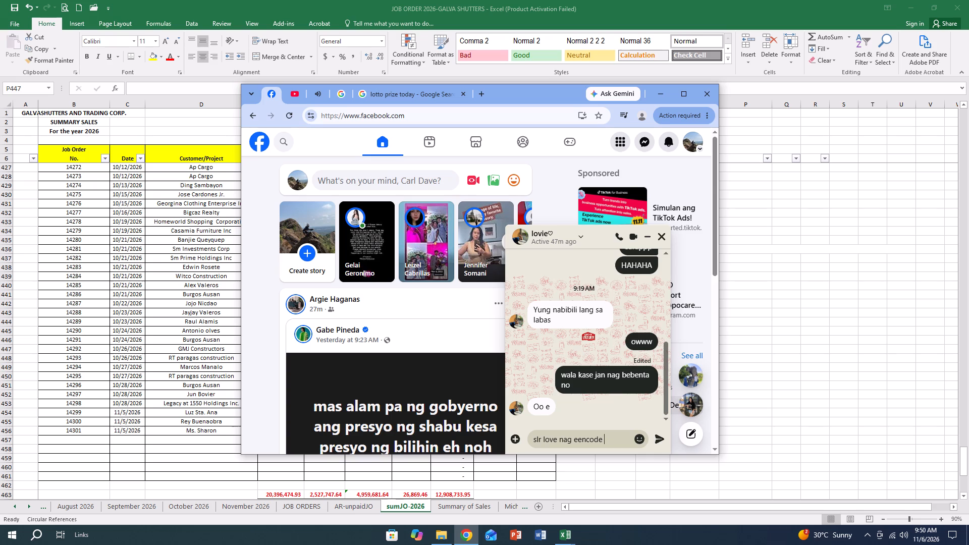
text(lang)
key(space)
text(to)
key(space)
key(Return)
click(647, 238)
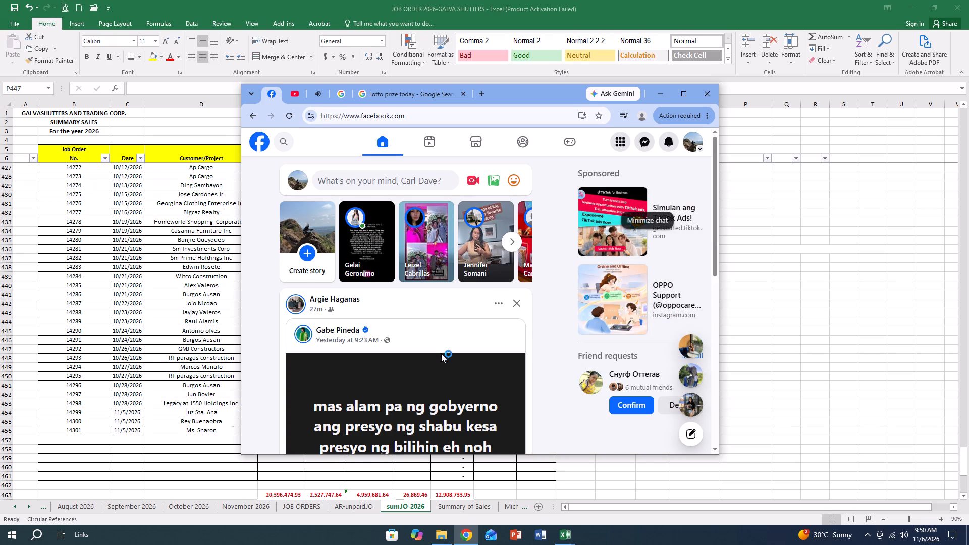
scroll(441, 354, down, 5)
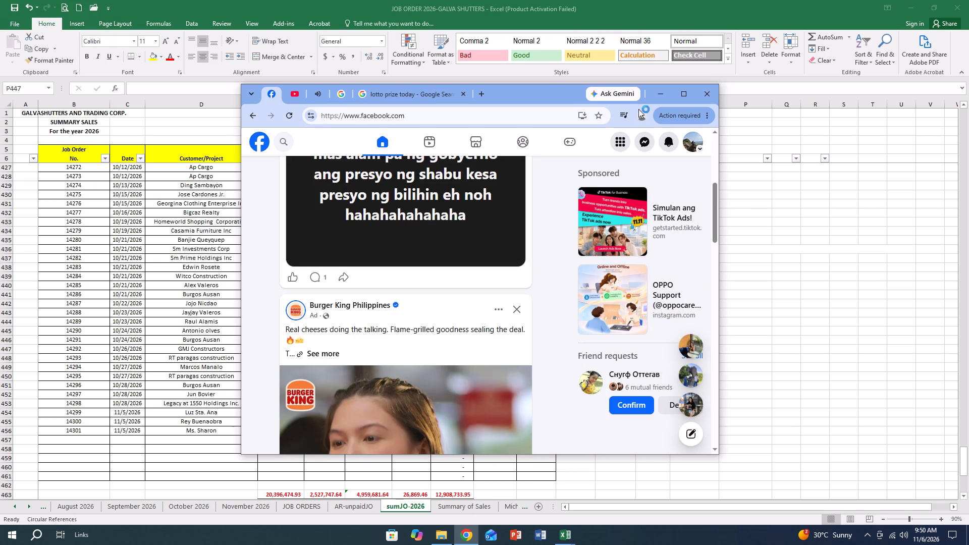
click(653, 94)
Save the job order workbook with an empty cell beside the sumJO-2026 table selected.
click(710, 350)
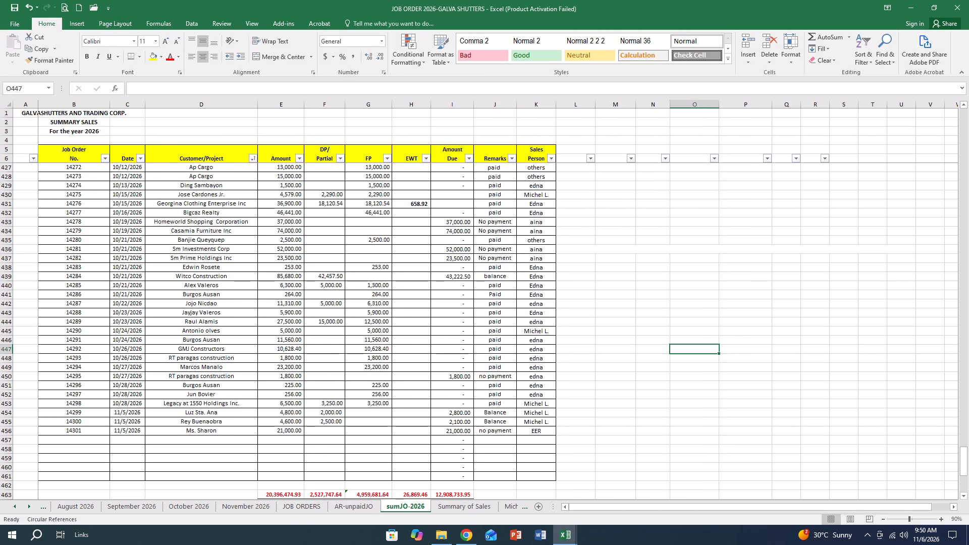
click(669, 332)
key(ctrl+s)
key(ctrl+s)
key(ctrl+s)
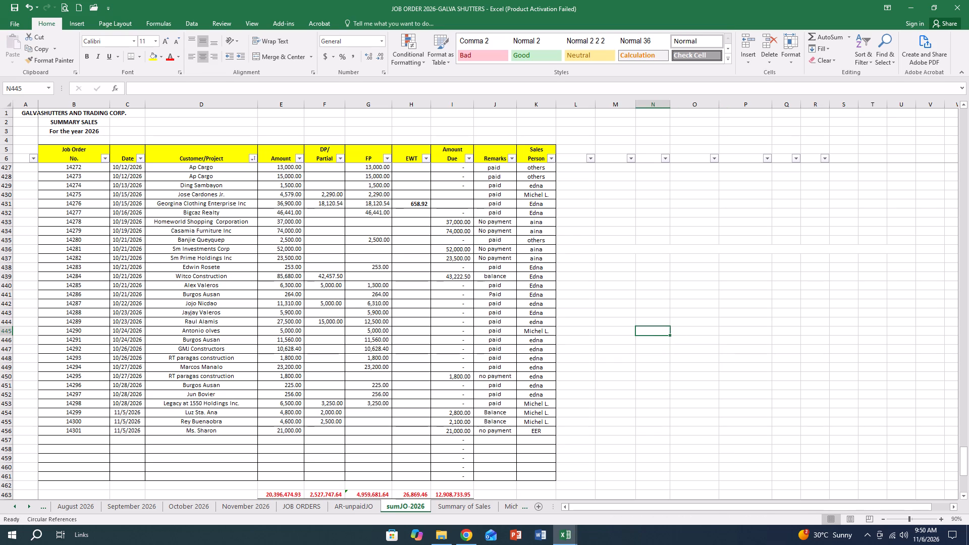
Open the AR-unpaidJO sheet and examine the accounts receivable entries from the first rows of the list.
click(351, 506)
click(571, 295)
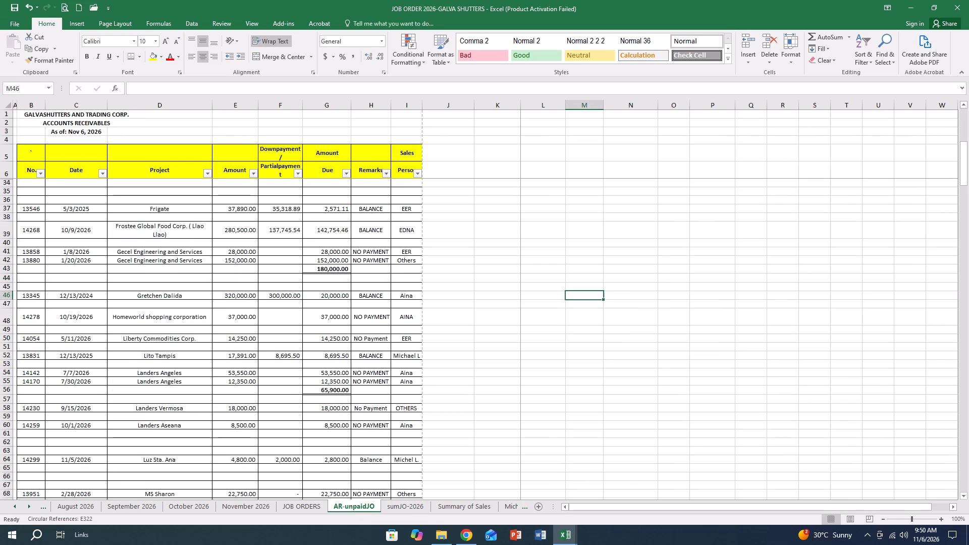
click(497, 323)
scroll(497, 323, up, 9)
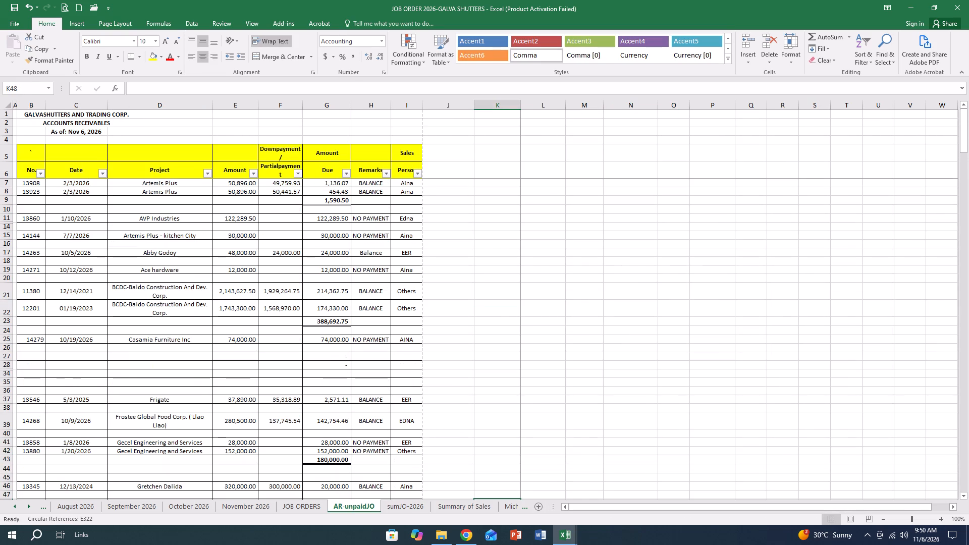
Clear the broken total formula in cell G139, below the receivables list on the AR-unpaidJO sheet.
scroll(285, 376, up, 20)
scroll(471, 428, down, 9)
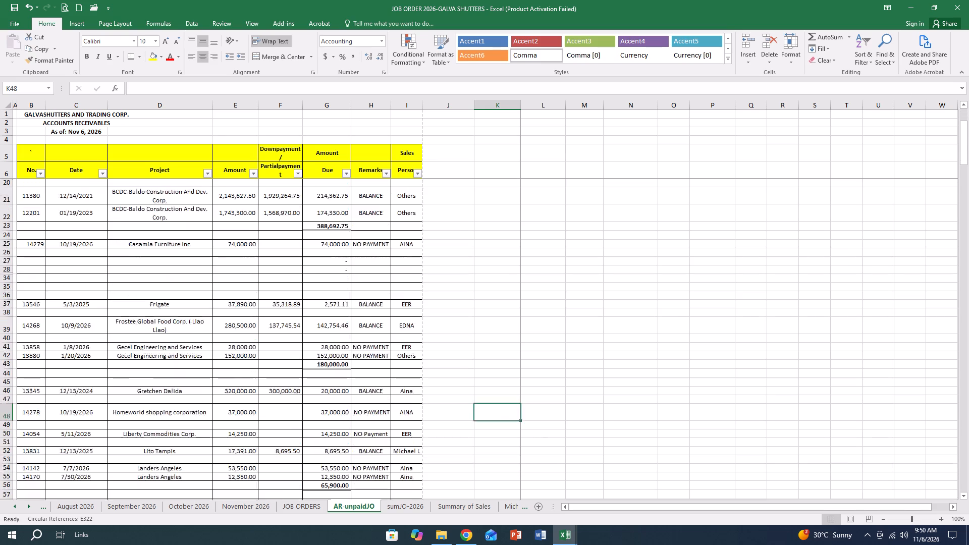
scroll(471, 428, down, 20)
scroll(471, 428, down, 8)
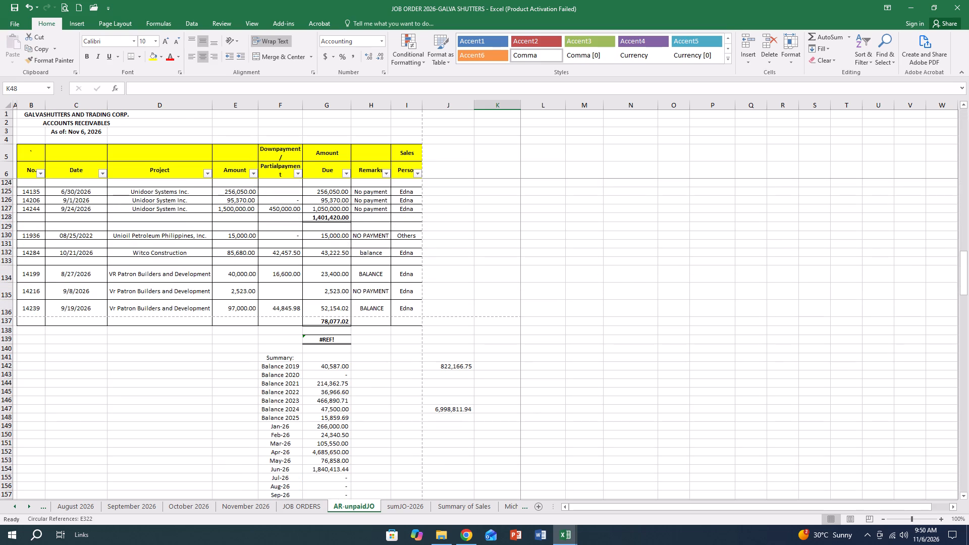
click(338, 341)
key(Delete)
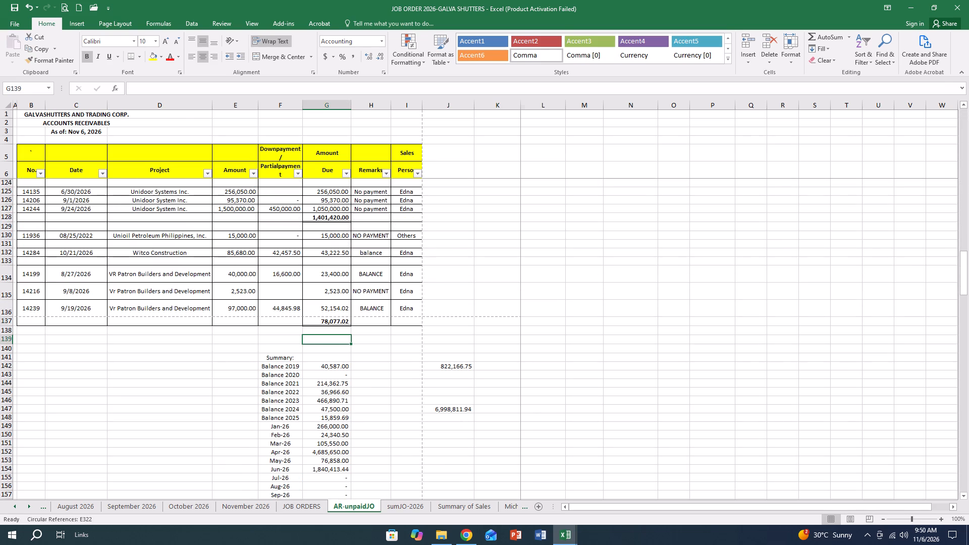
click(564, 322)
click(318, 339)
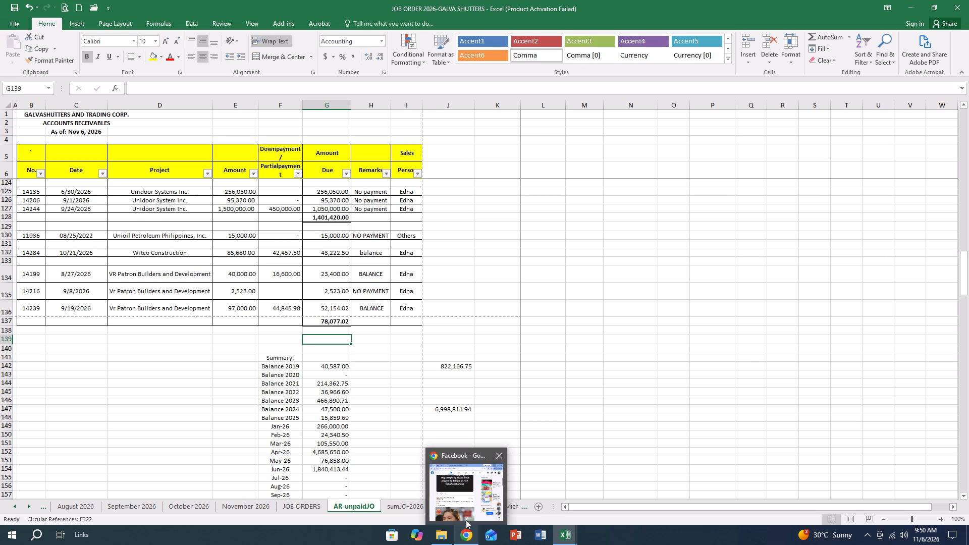
Switch to Chrome, pause the music video playing on YouTube, and return to the job order workbook.
click(468, 538)
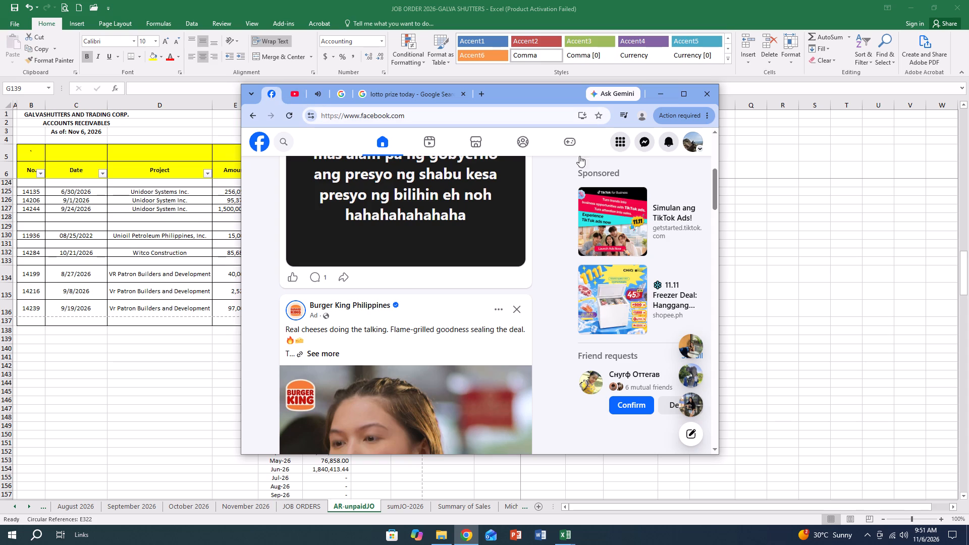
click(312, 94)
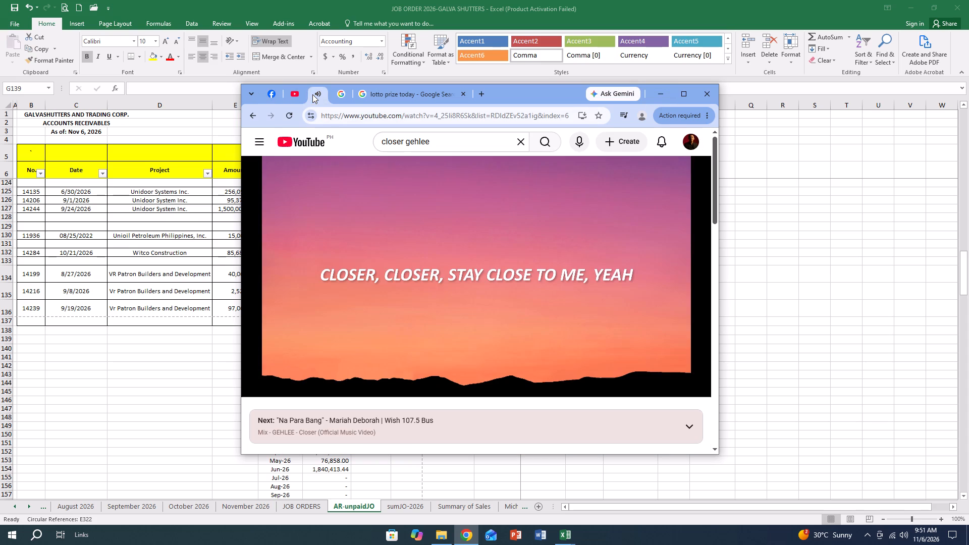
click(435, 296)
click(653, 96)
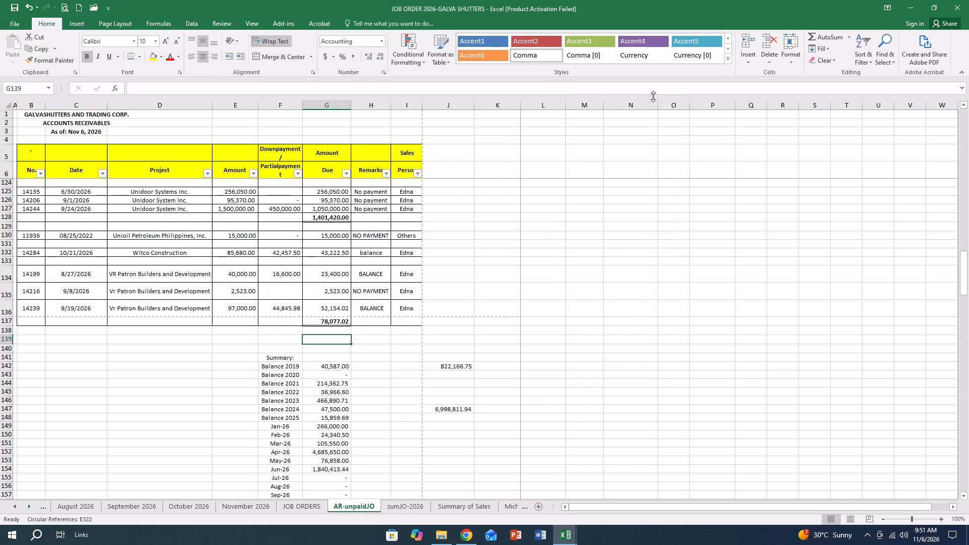
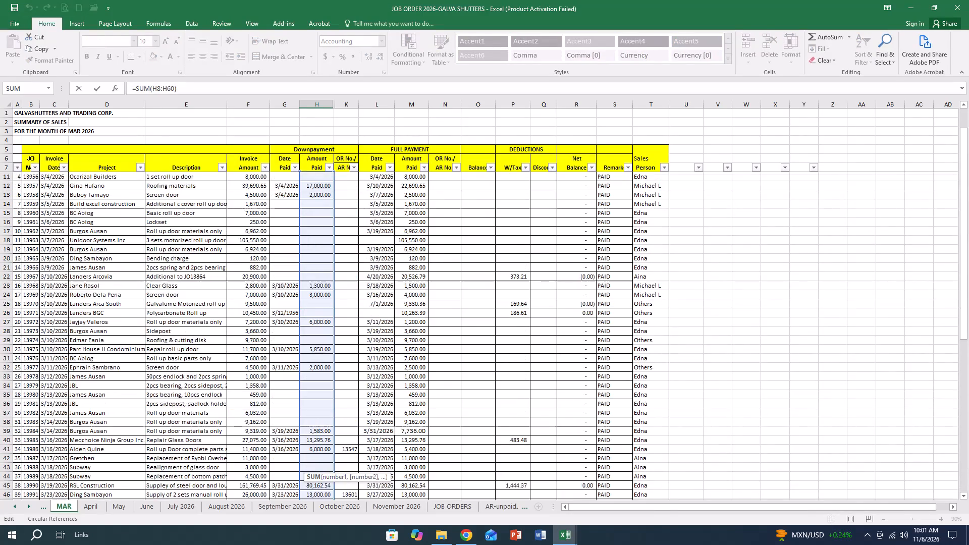
Inspect the downpayment and full payment total formulas in H61 and M61 on the MAR sheet against the rows above.
scroll(339, 421, down, 8)
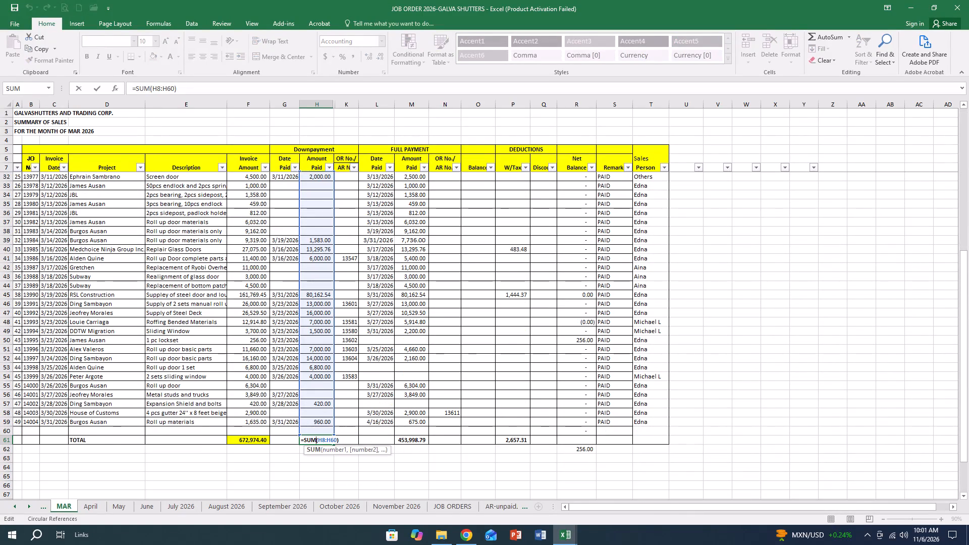
key(Escape)
key(Escape)
key(Escape)
double_click(408, 442)
key(Escape)
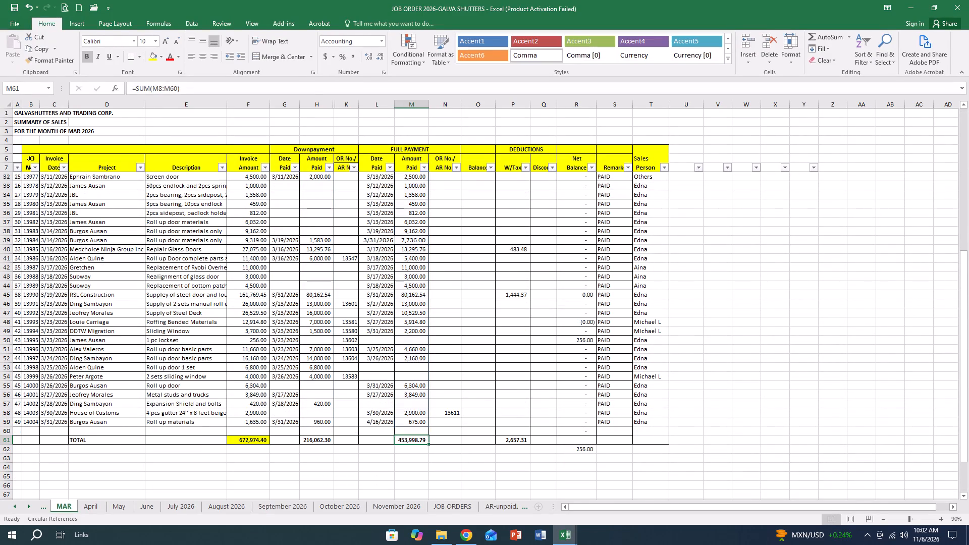
double_click(412, 440)
scroll(405, 464, up, 2)
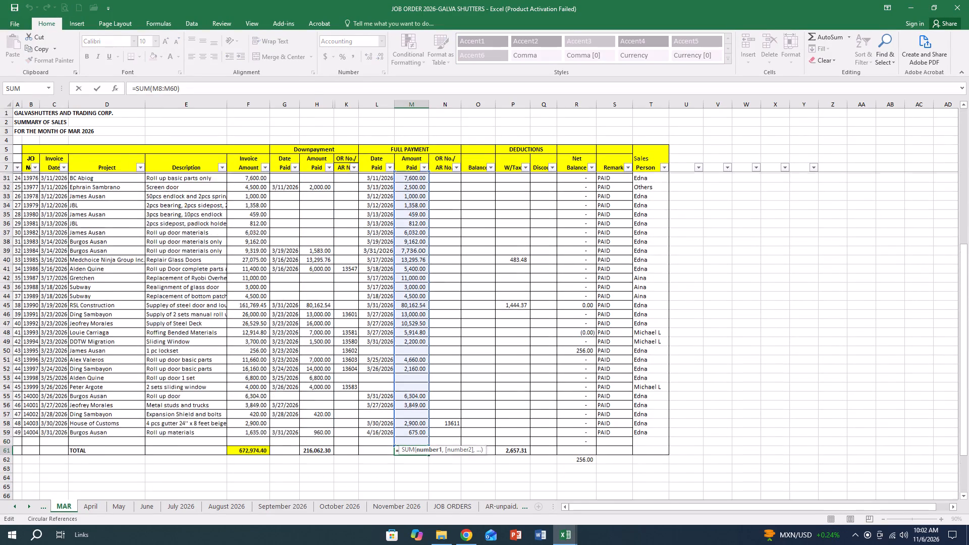
scroll(405, 464, up, 15)
key(Escape)
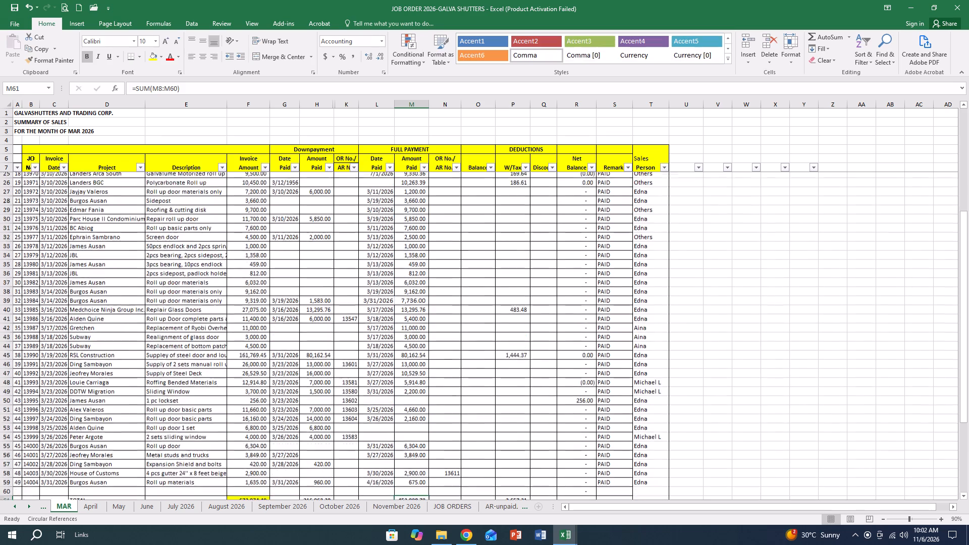
scroll(405, 464, down, 10)
scroll(272, 470, up, 4)
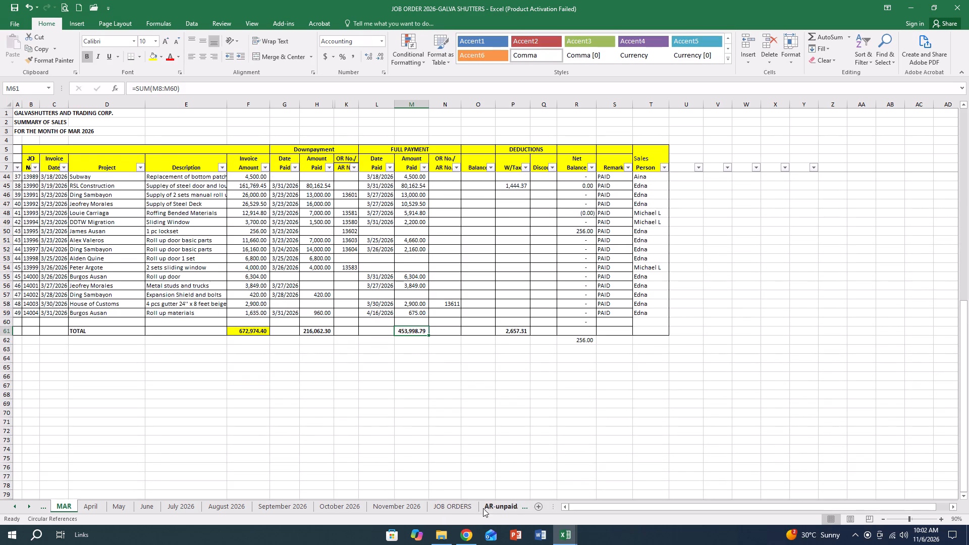
Clear the Jan-26 to Jun-26 balances, cells G149 to G154, in the AR-unpaidJO summary.
click(489, 507)
drag(311, 401, 331, 444)
key(Delete)
Link the Jan-26 balance in G149 of AR-unpaidJO to the net balance total in R70 of the JAN sheet.
click(329, 401)
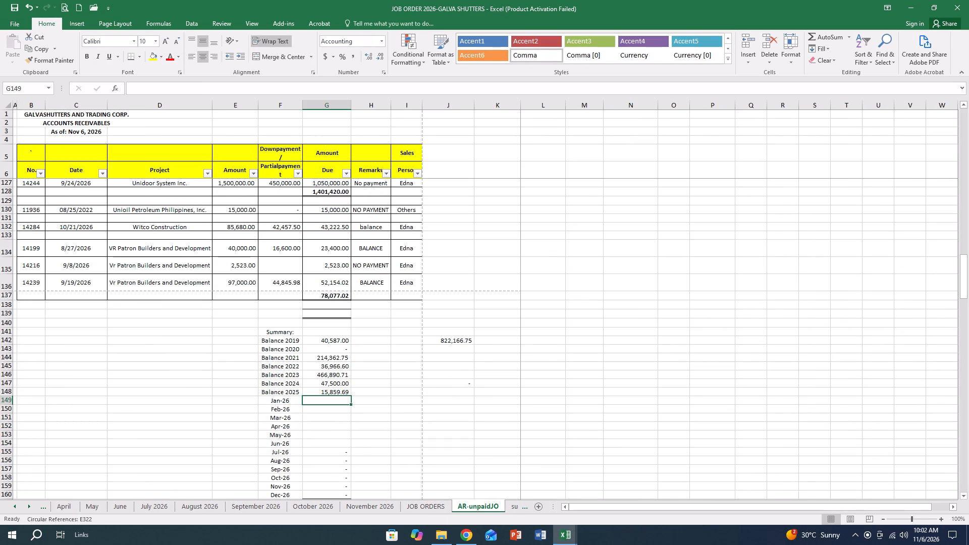
key(equal)
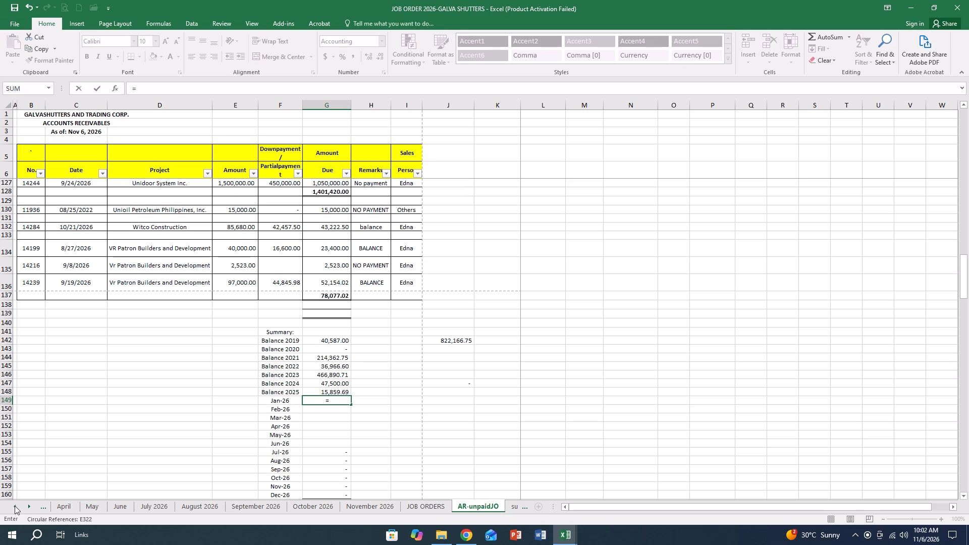
triple_click(15, 506)
click(15, 506)
click(65, 503)
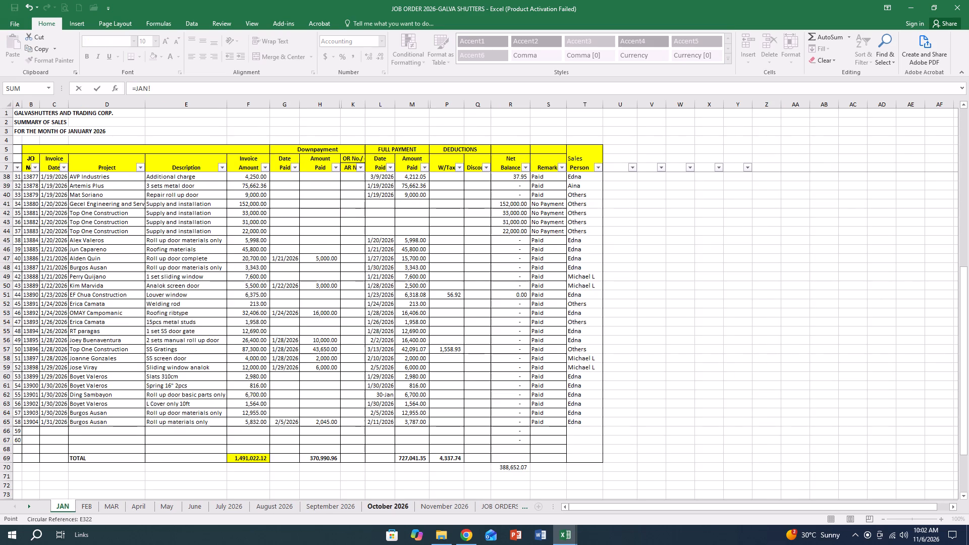
click(507, 468)
key(Return)
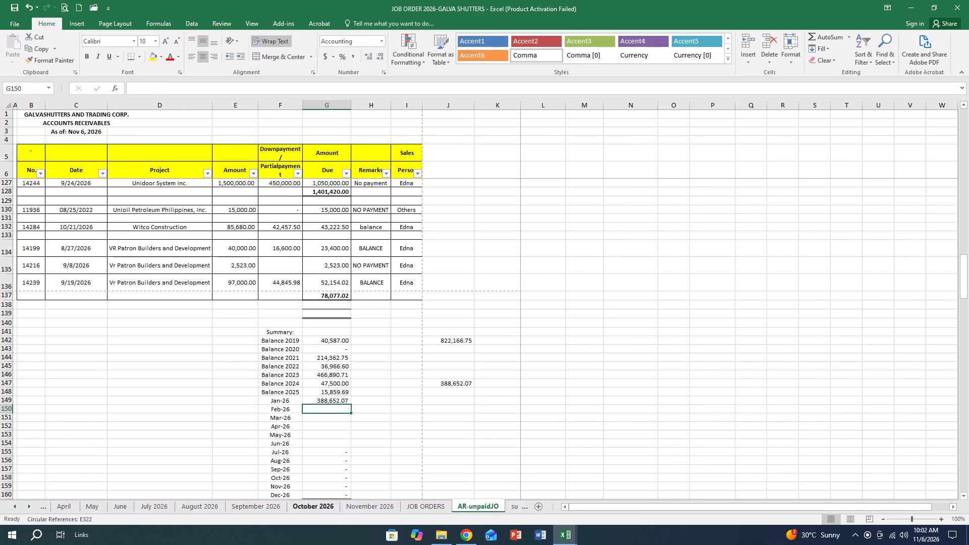
Link the Feb-26 balance in G150 to the net balance total in R59 of the FEB sheet.
key(equal)
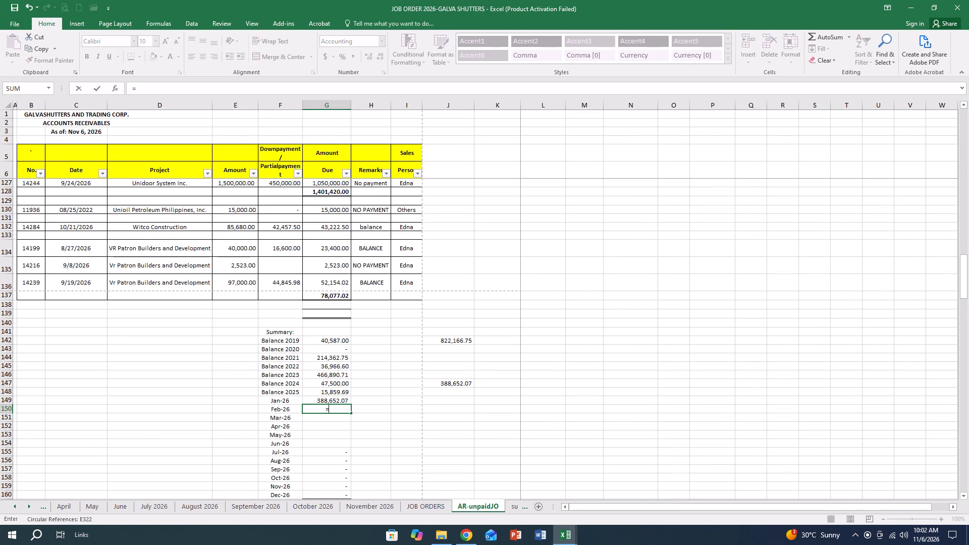
triple_click(12, 505)
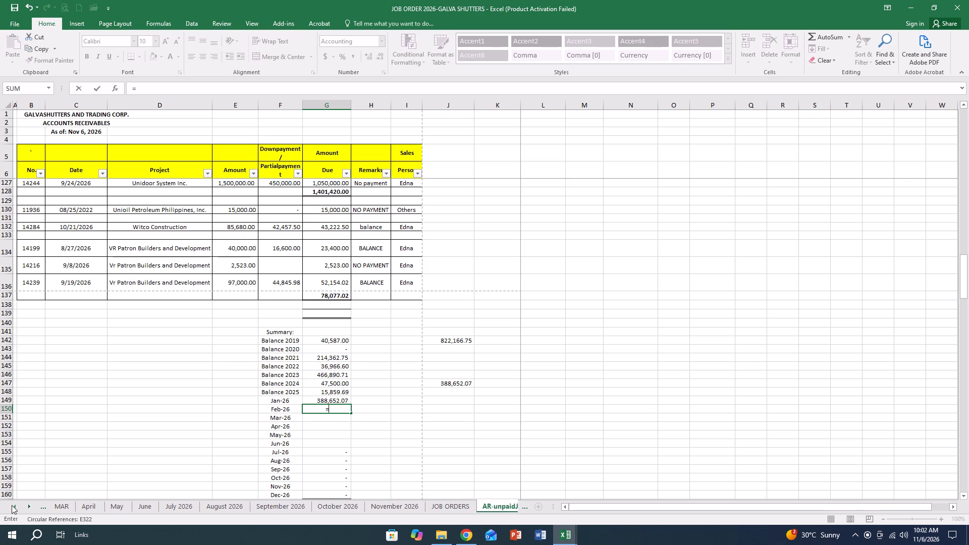
click(12, 505)
drag(12, 505, 17, 506)
click(88, 506)
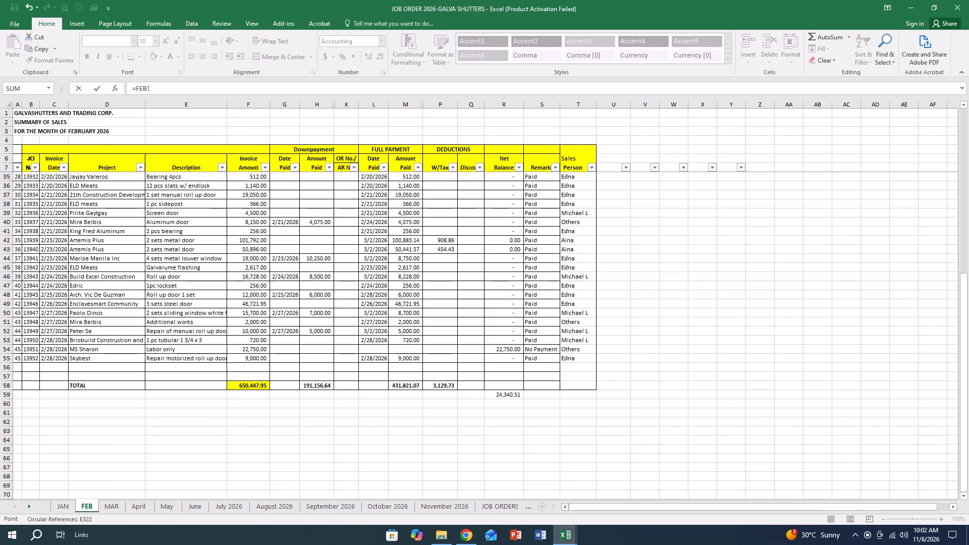
click(510, 396)
key(Return)
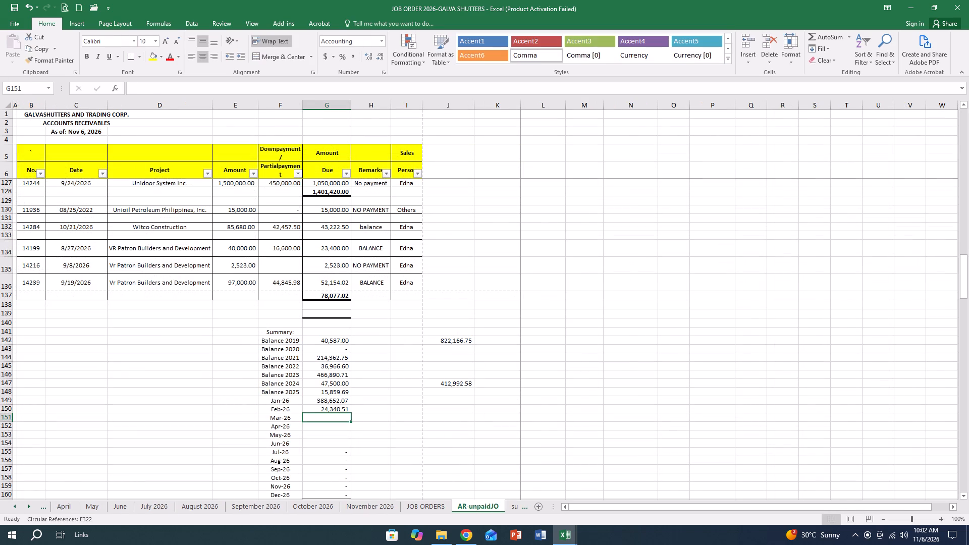
Link the Mar-26 balance in G151 to the net balance total in R62 of the MAR sheet.
key(equal)
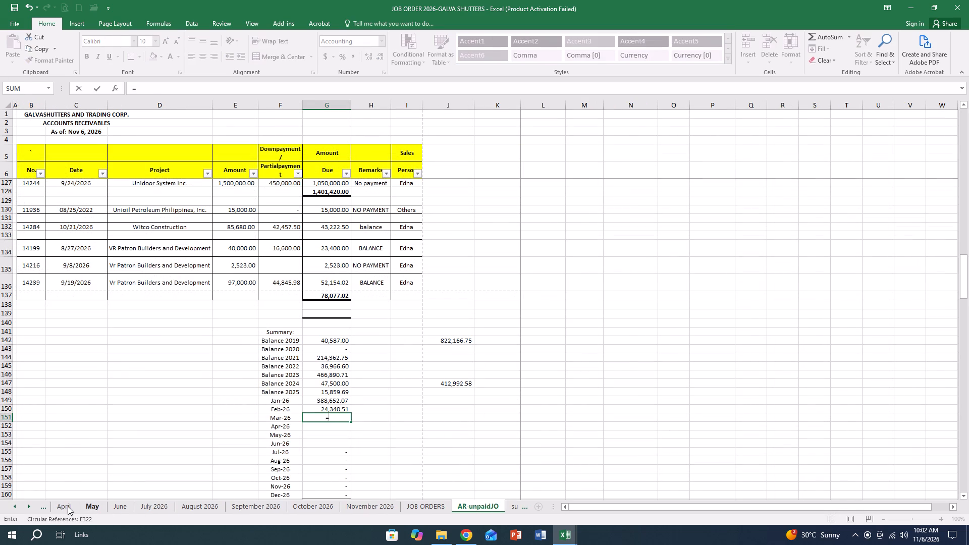
click(16, 508)
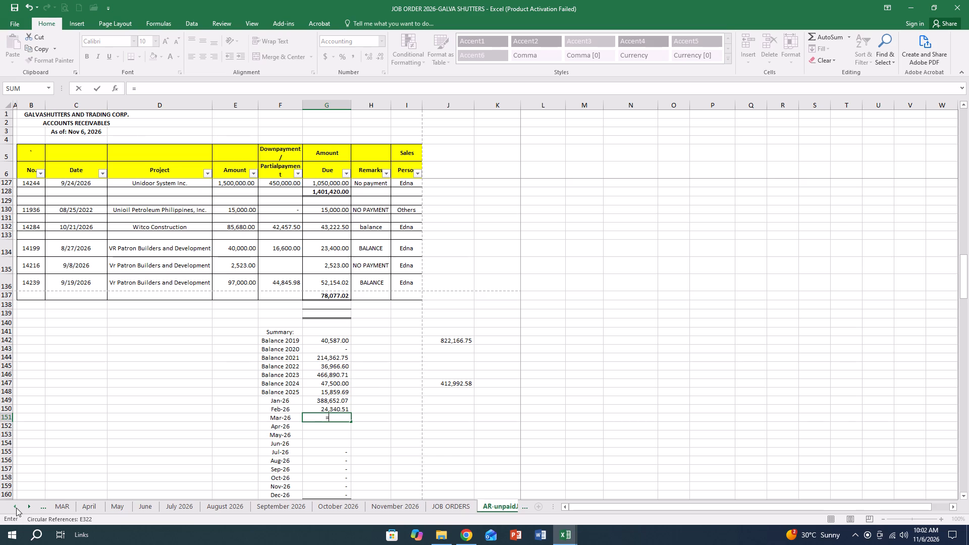
click(57, 504)
click(578, 339)
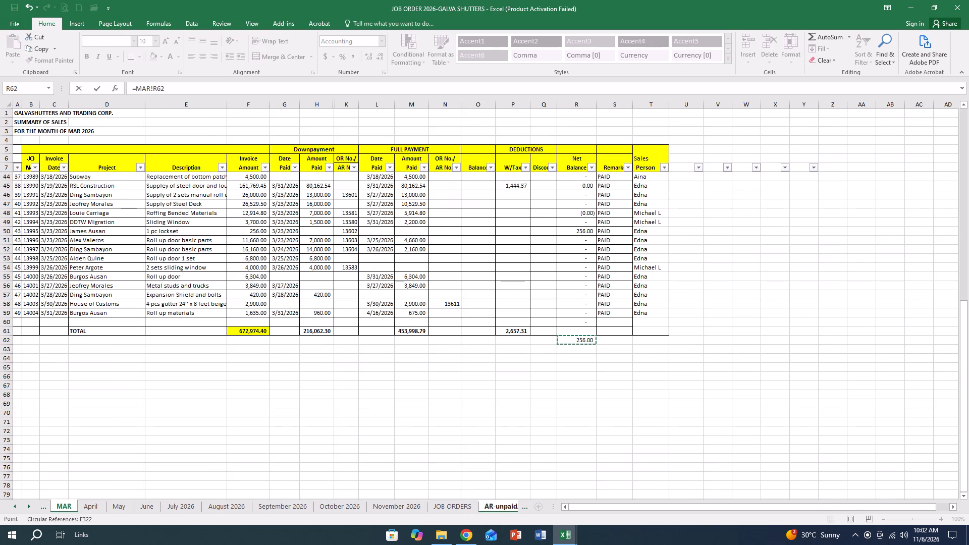
key(Return)
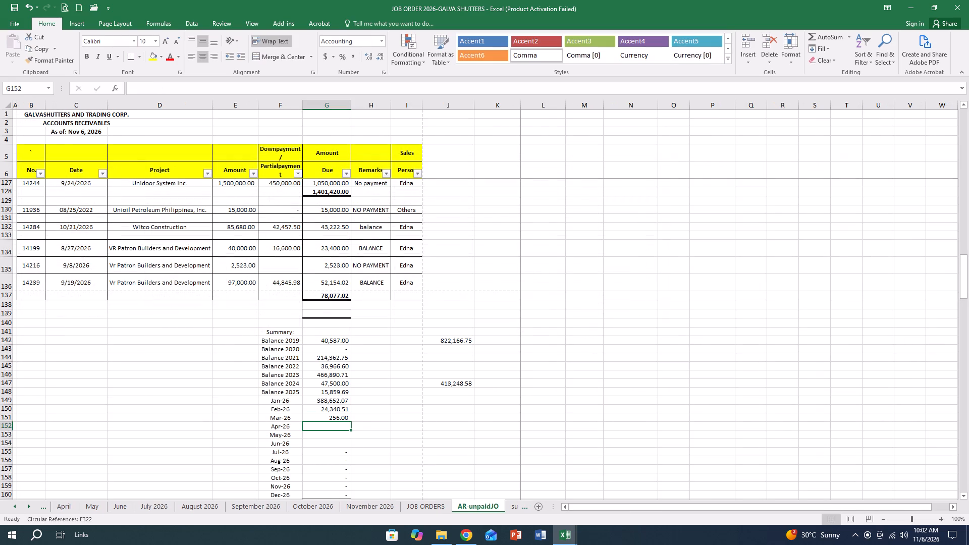
Review the March job order entries and the May sheet's totals, and return to the AR-unpaidJO summary.
click(16, 507)
click(63, 505)
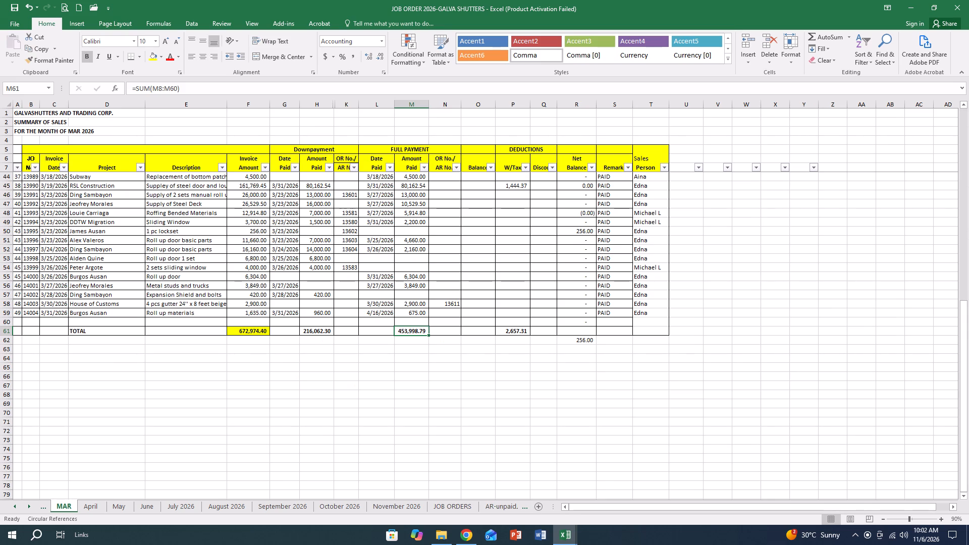
scroll(595, 256, up, 14)
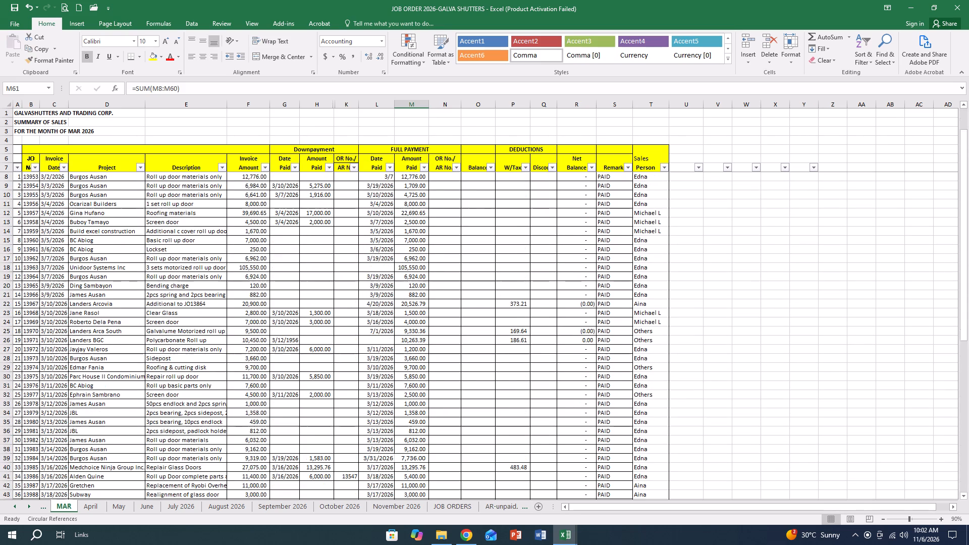
scroll(595, 256, up, 13)
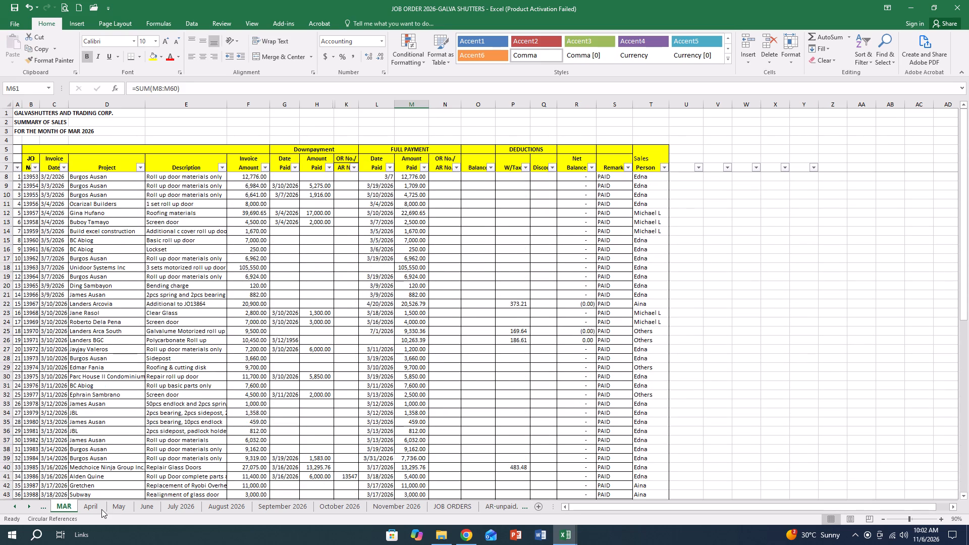
click(101, 509)
click(116, 506)
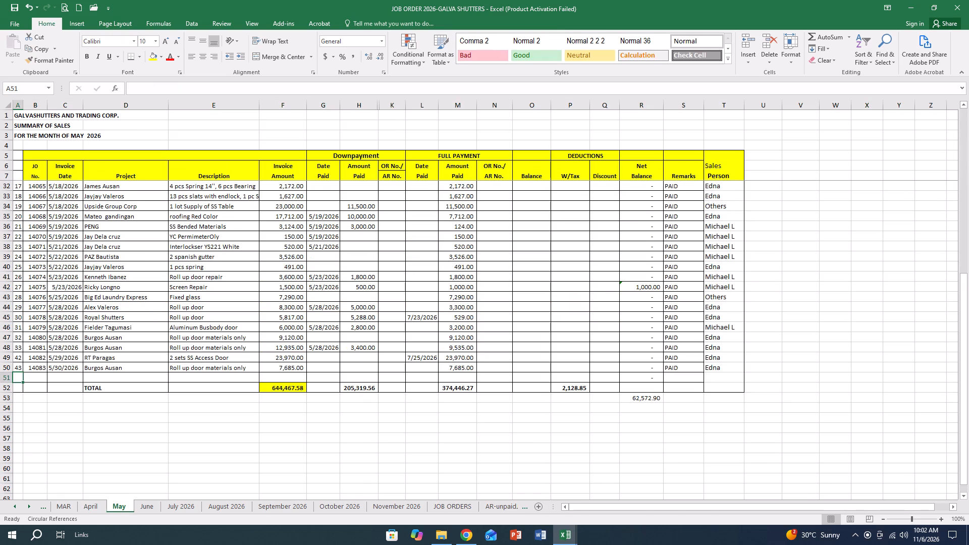
click(497, 506)
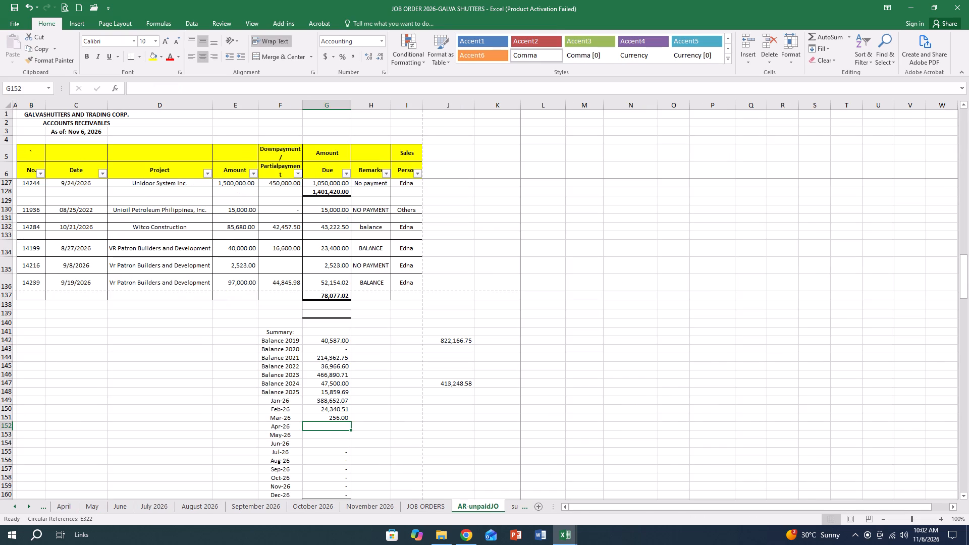
Link the Apr-26 balance in G152 to the net balance total in R46 of the April sheet.
key(equal)
click(59, 507)
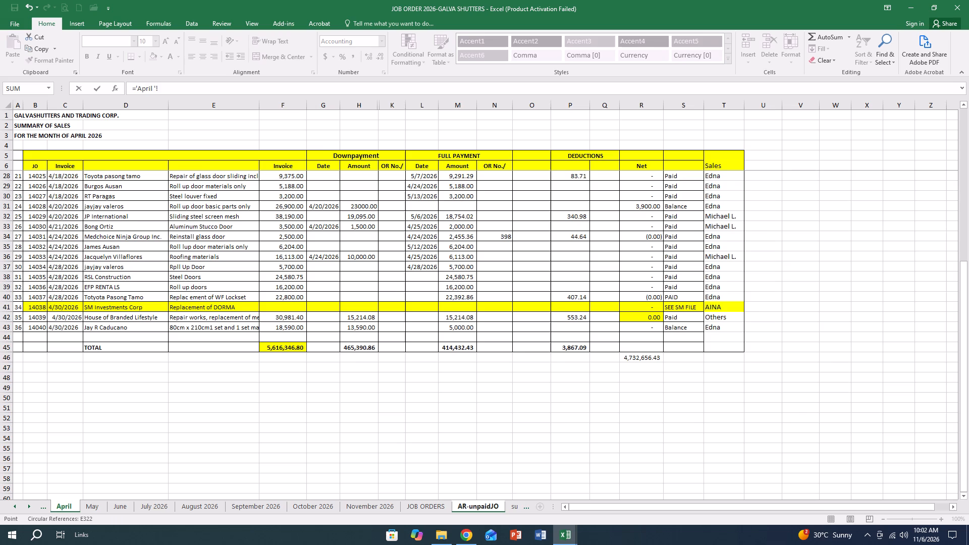
click(640, 359)
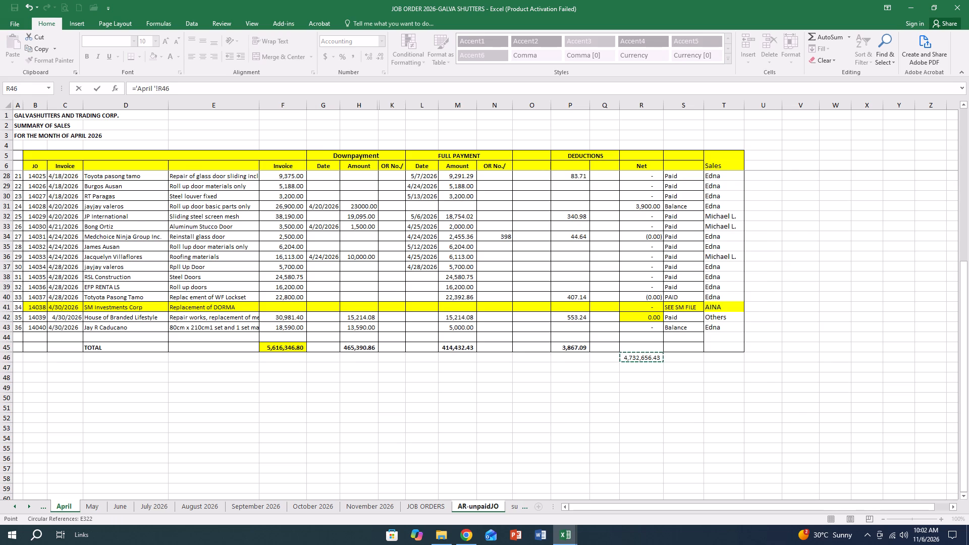
key(Return)
Link the May-26 balance in G153 to the net balance total in R53 of the May sheet.
key(equal)
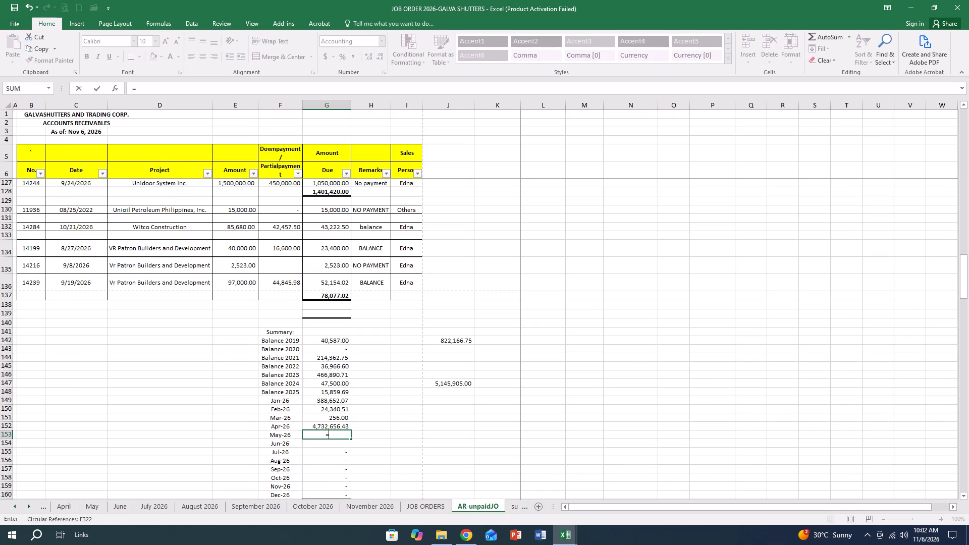
click(83, 509)
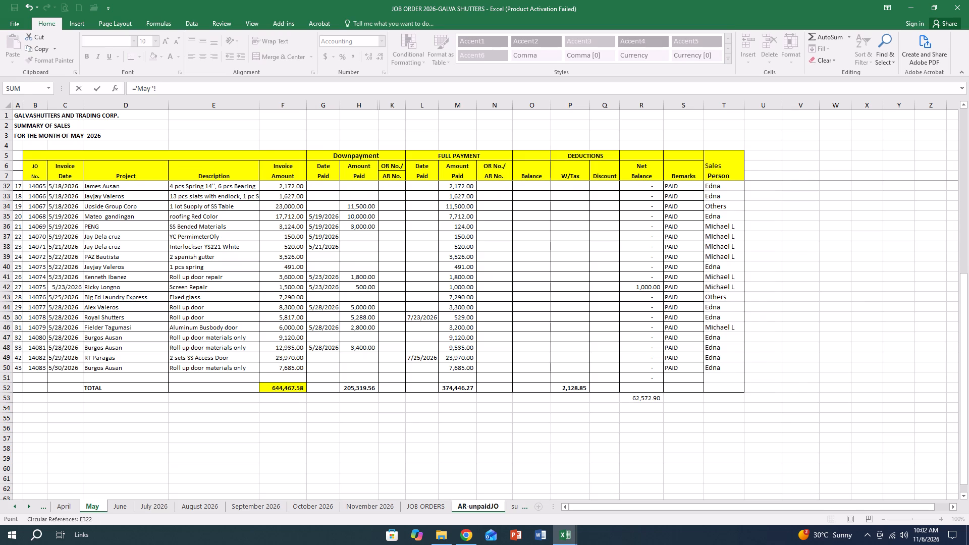
click(642, 399)
key(Return)
Link the Jun-26 balance in G154 to the net balance total in R62 of the June sheet.
key(equal)
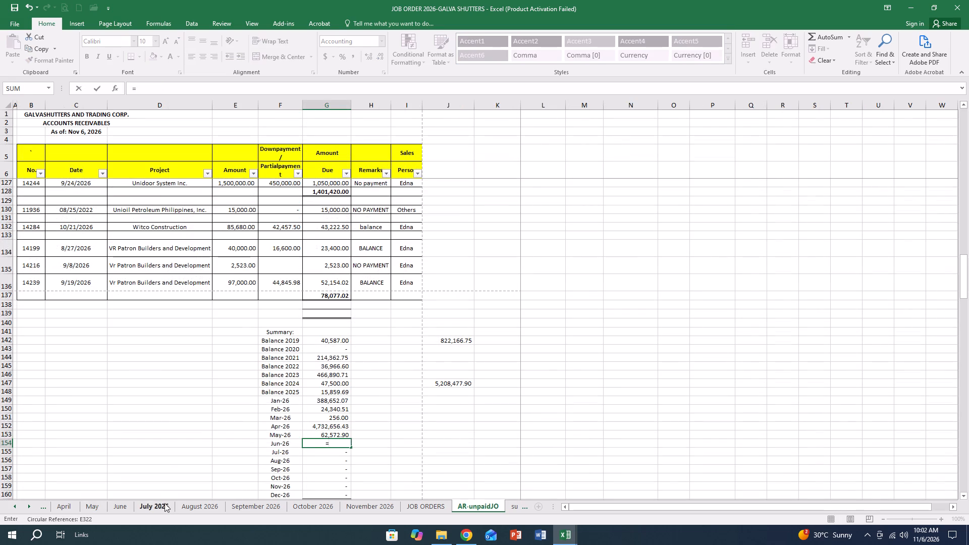
click(119, 509)
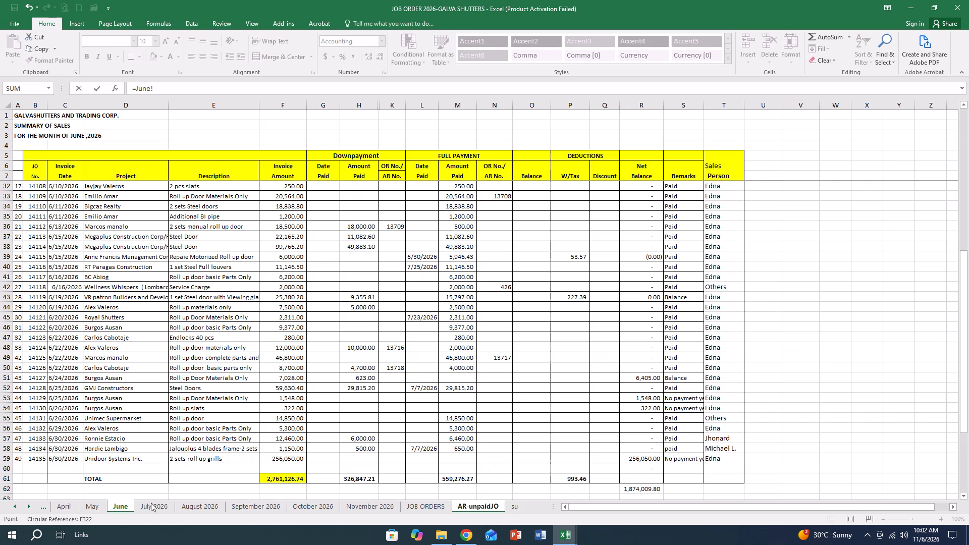
click(628, 491)
key(Return)
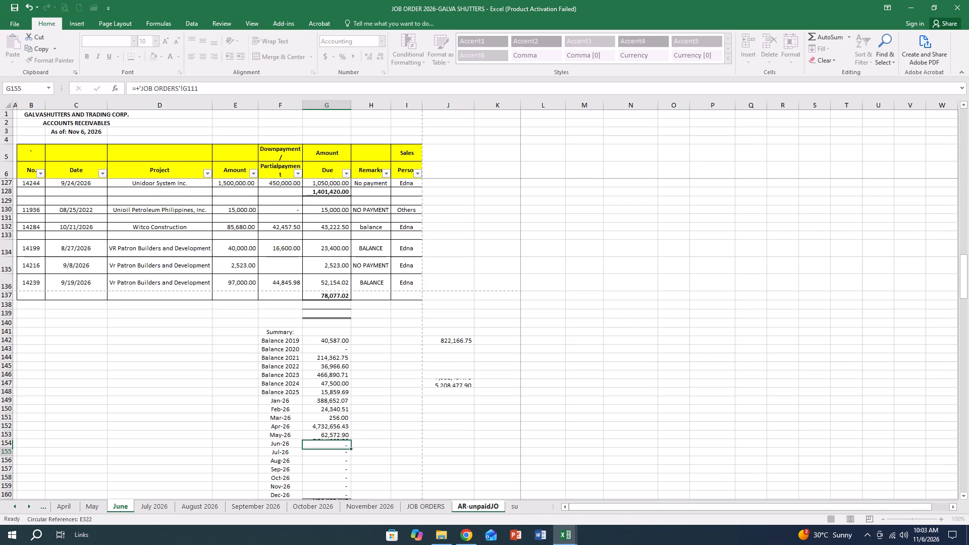
Replace the Jul-26 formula in G155 with a link to the net balance total in R46 of the July 2026 sheet.
key(equal)
click(154, 507)
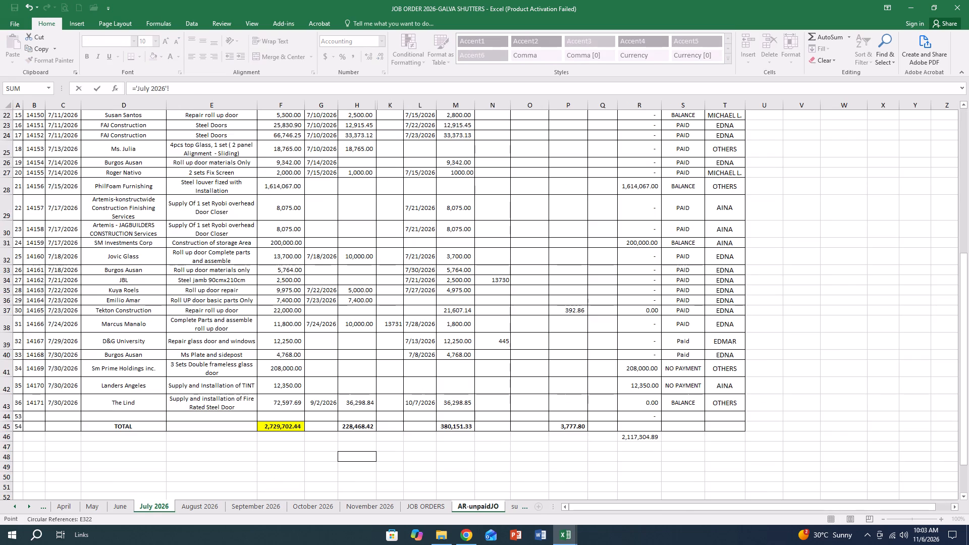
click(630, 436)
key(Return)
Replace the Aug-26 formula in G156 with a link to the net balance total in R44 of the August 2026 sheet.
key(equal)
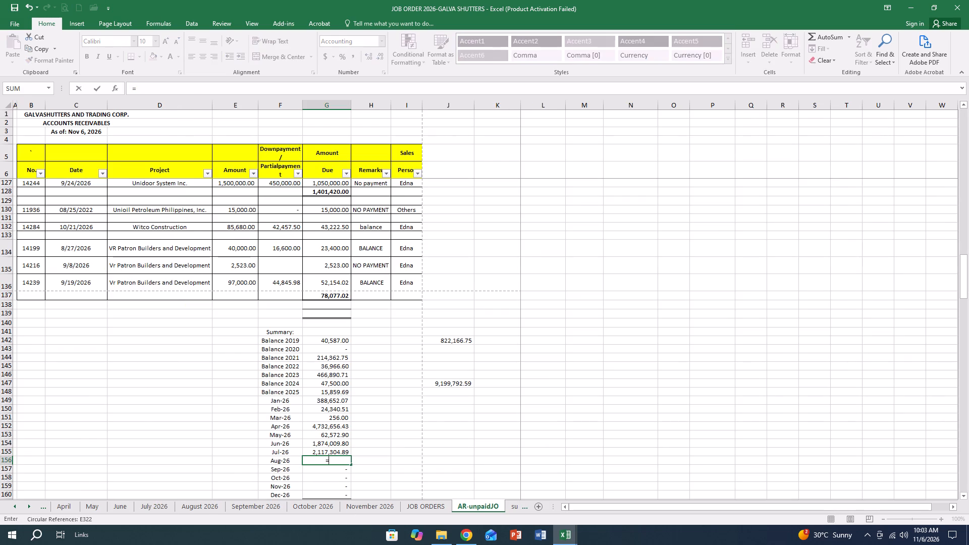
click(207, 507)
scroll(673, 493, down, 9)
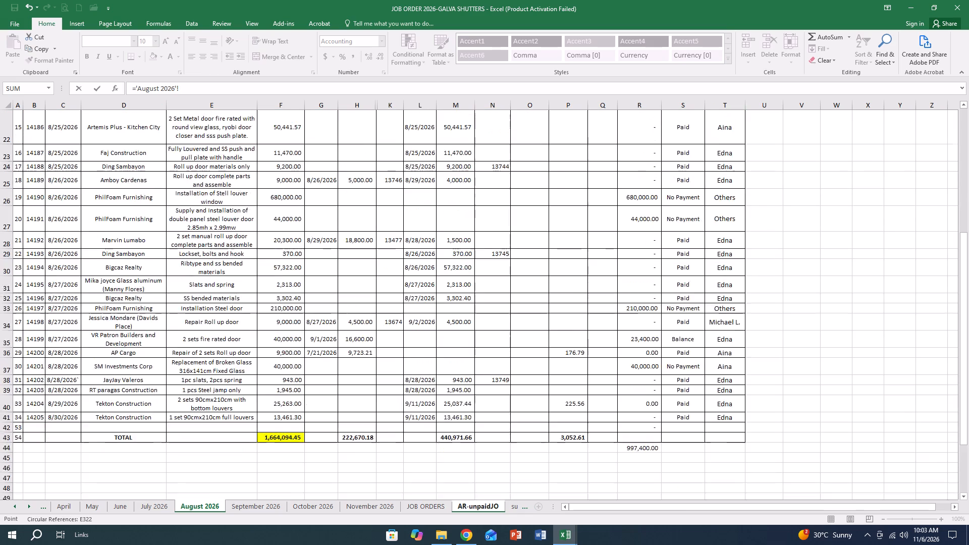
scroll(672, 489, down, 5)
click(641, 129)
key(Return)
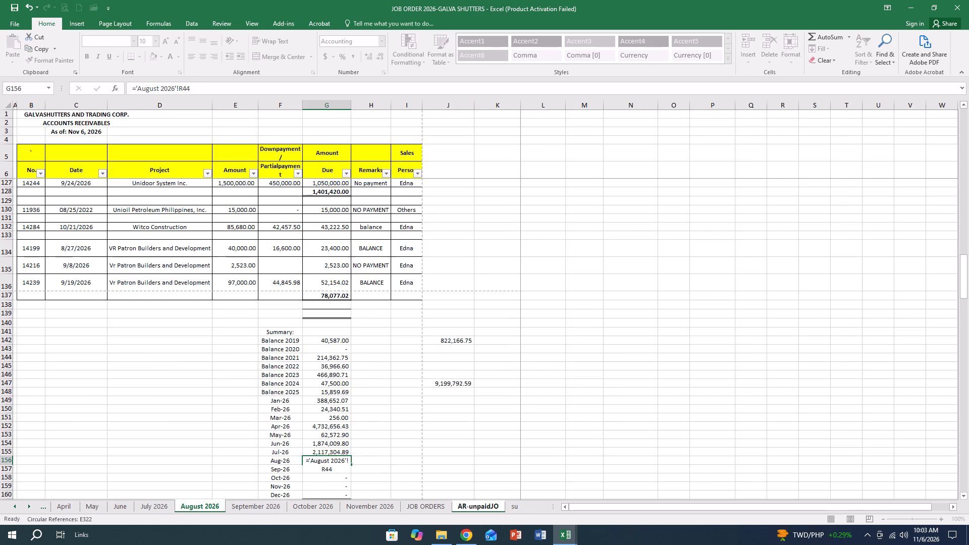
Link the Sep-26 balance in G157 to the net balance total in R61 of the September 2026 sheet.
key(equal)
click(242, 508)
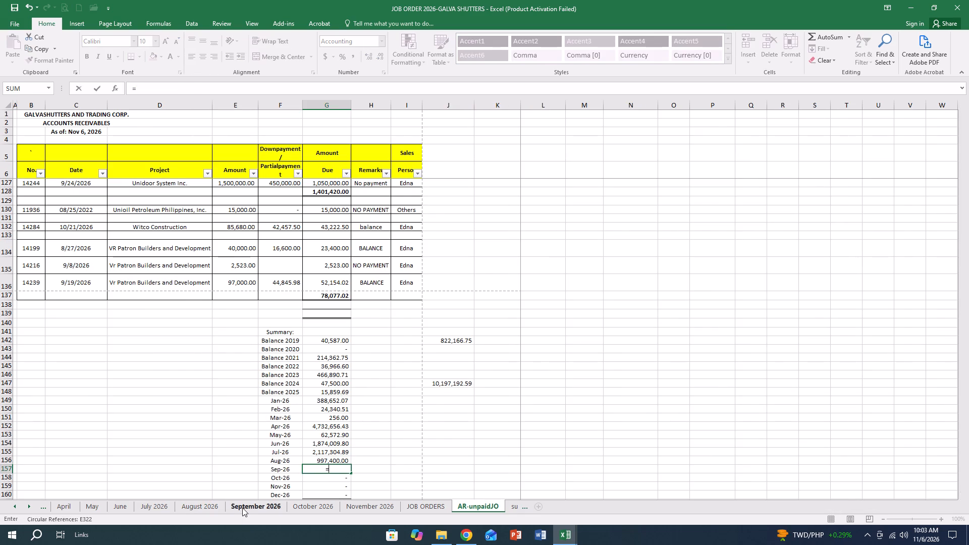
scroll(562, 468, down, 15)
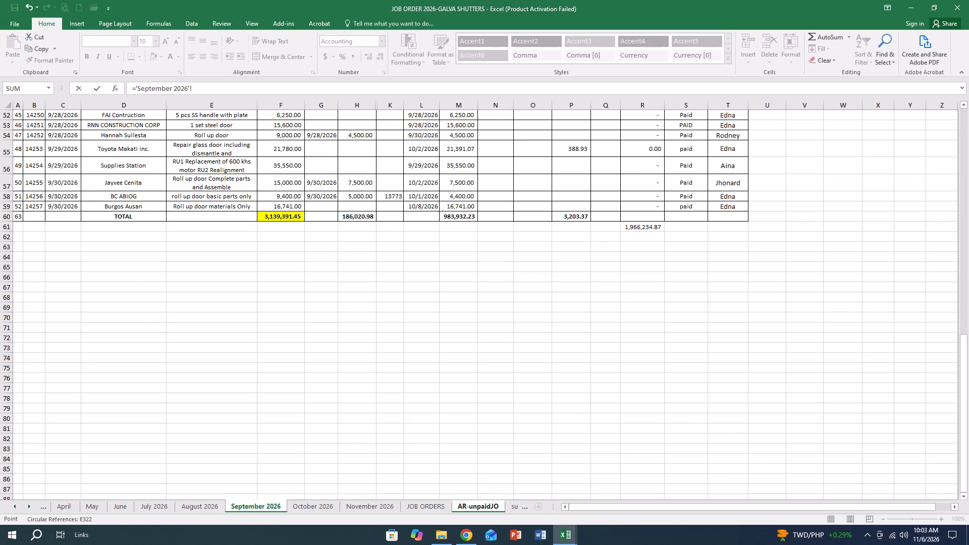
click(645, 229)
key(Return)
Link the Oct-26 balance in G158 to the net balance total in R50 of the October 2026 sheet.
key(equal)
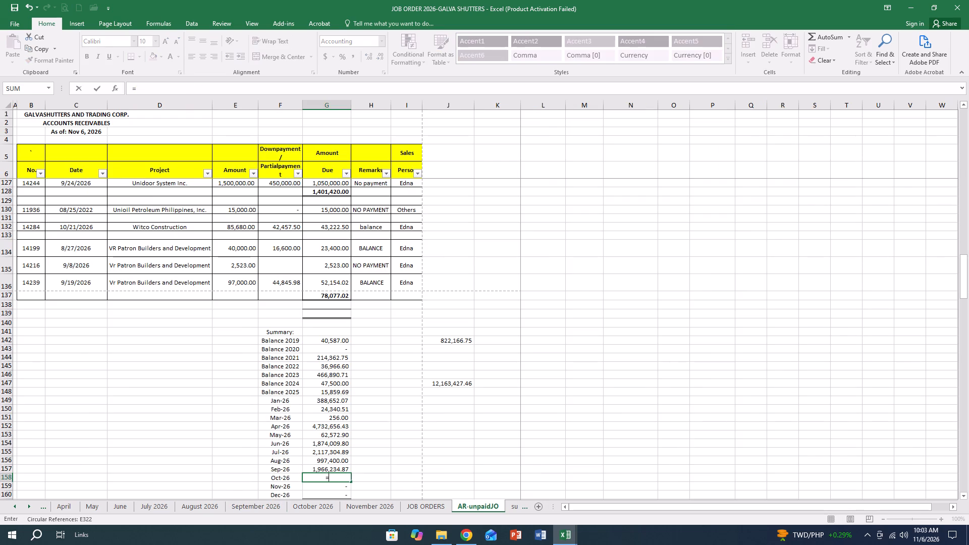
click(305, 507)
scroll(537, 384, down, 16)
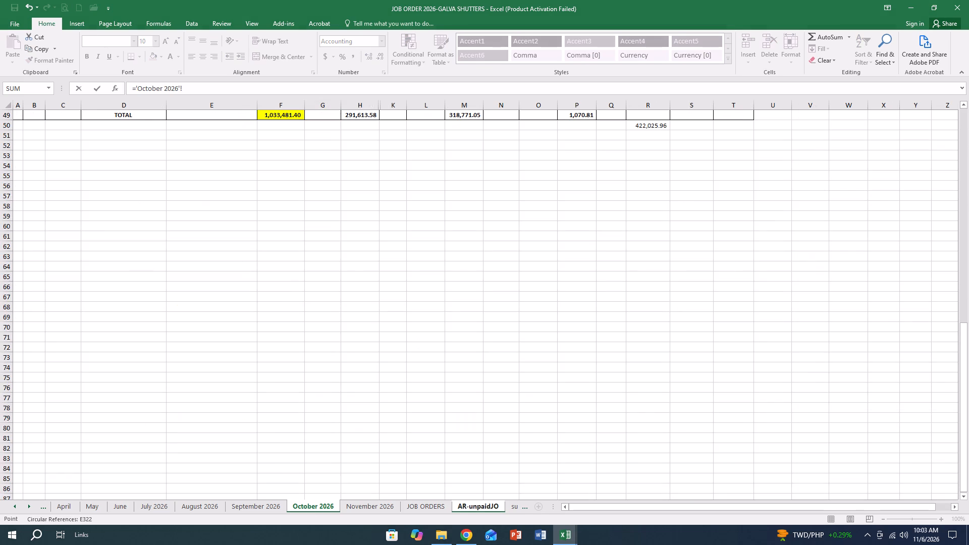
click(643, 128)
key(Return)
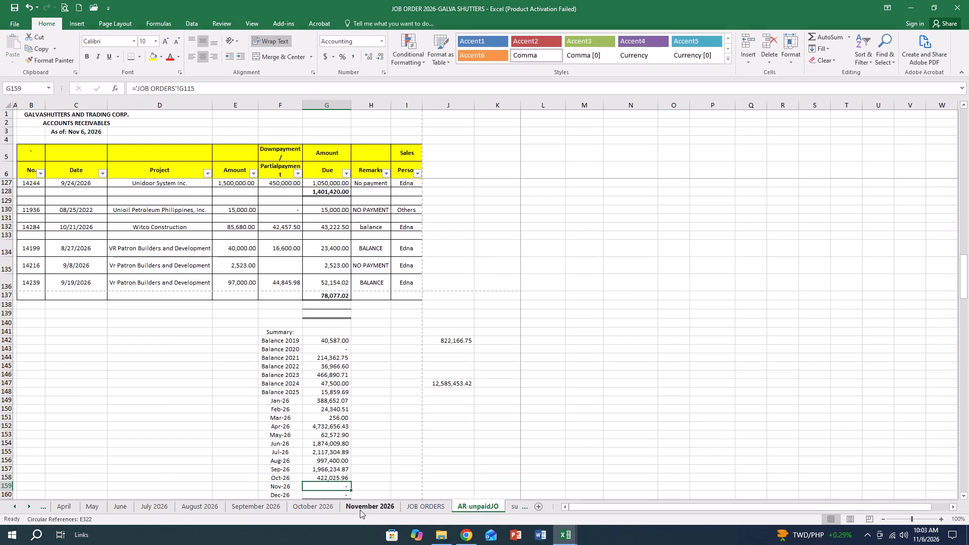
Examine the formulas behind the side figures in J142 and J147 and the summary total in G161.
scroll(363, 472, down, 1)
scroll(322, 493, down, 1)
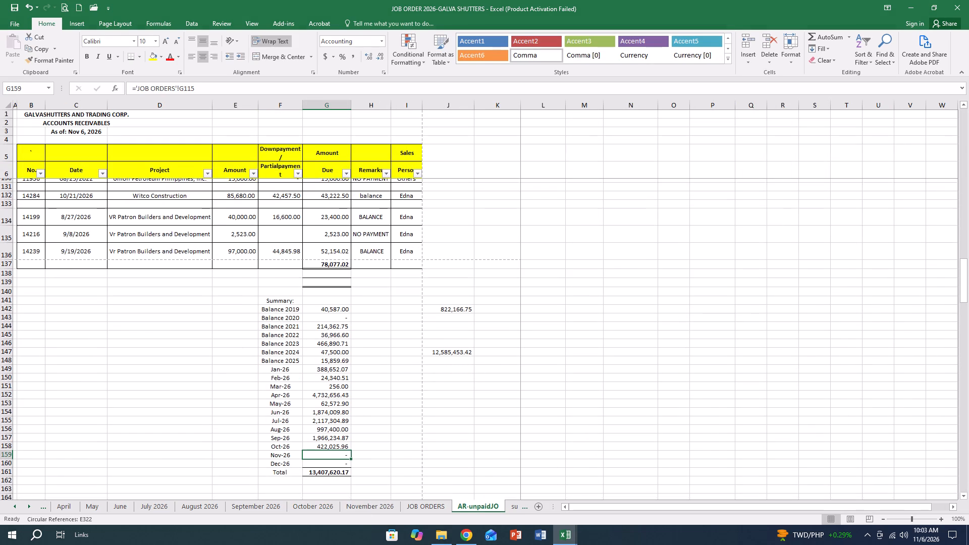
double_click(452, 286)
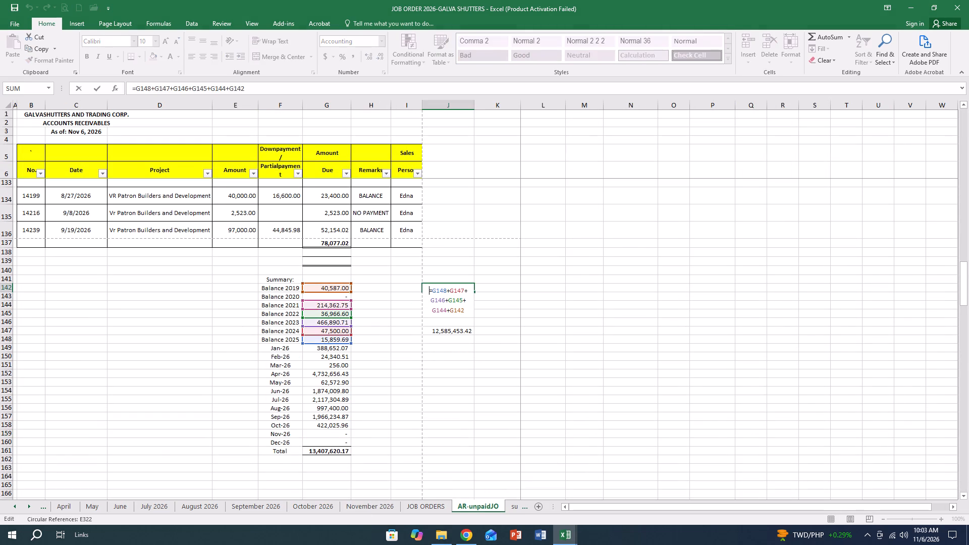
key(Escape)
key(Escape)
key(Escape)
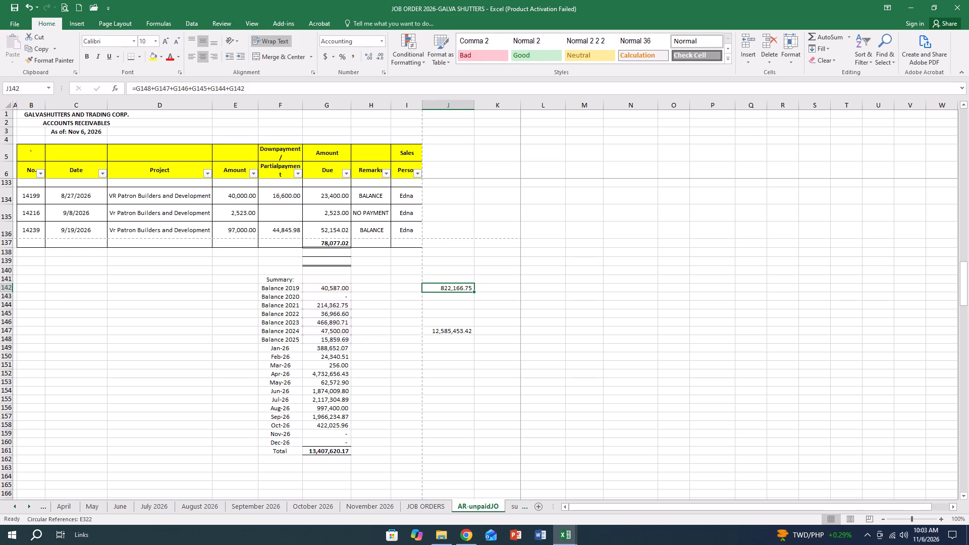
double_click(449, 332)
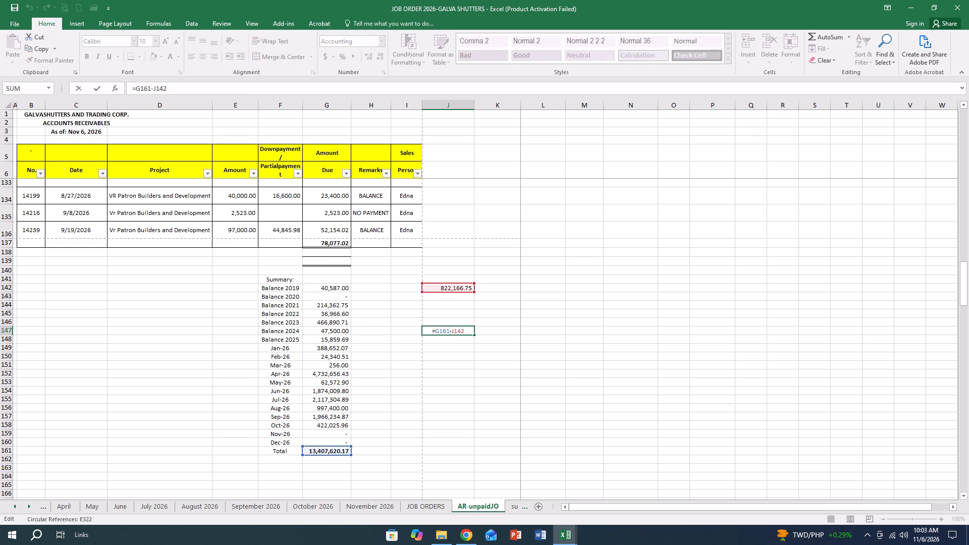
key(Escape)
key(Escape)
key(Escape)
key(Escape)
key(Escape)
double_click(327, 454)
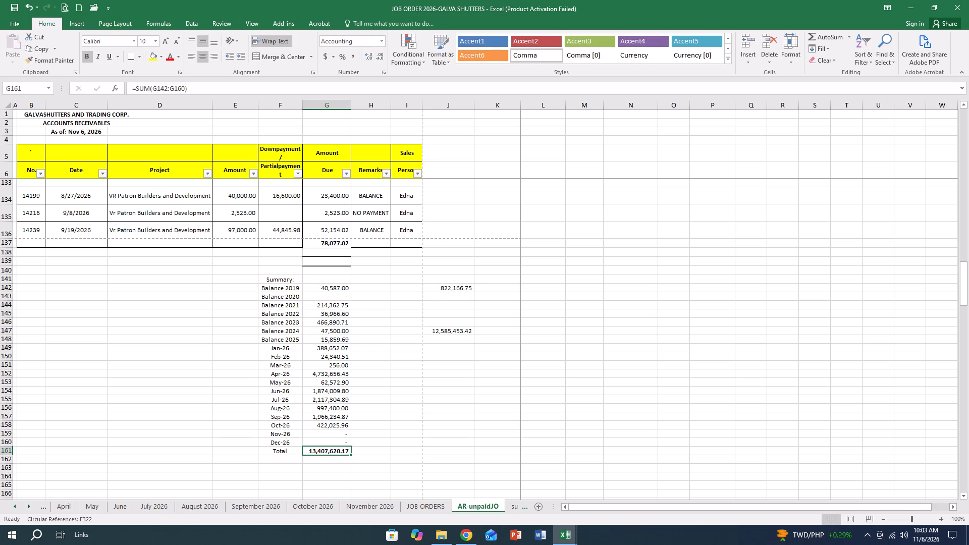
double_click(329, 452)
key(Escape)
key(Escape)
key(Escape)
key(Escape)
click(262, 346)
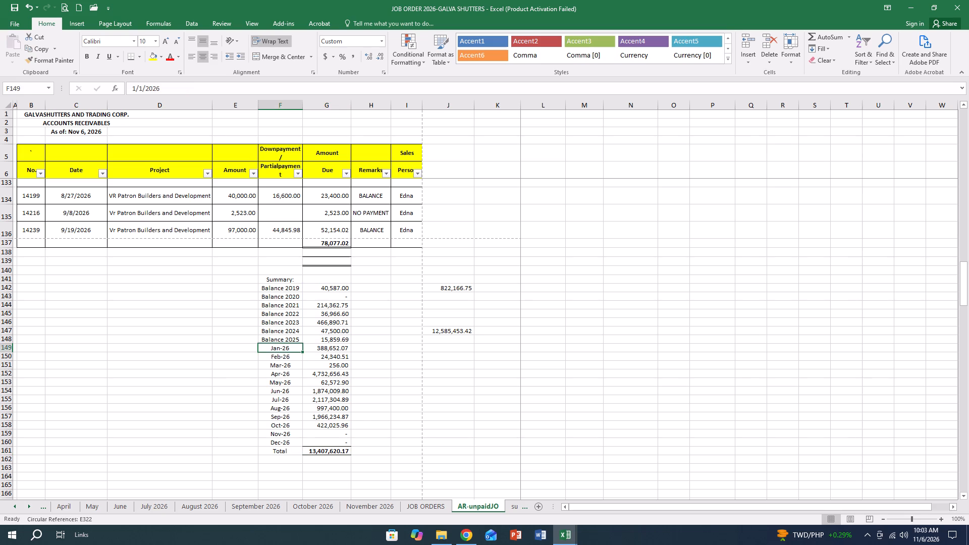
key(Escape)
key(Escape)
key(Escape)
click(448, 381)
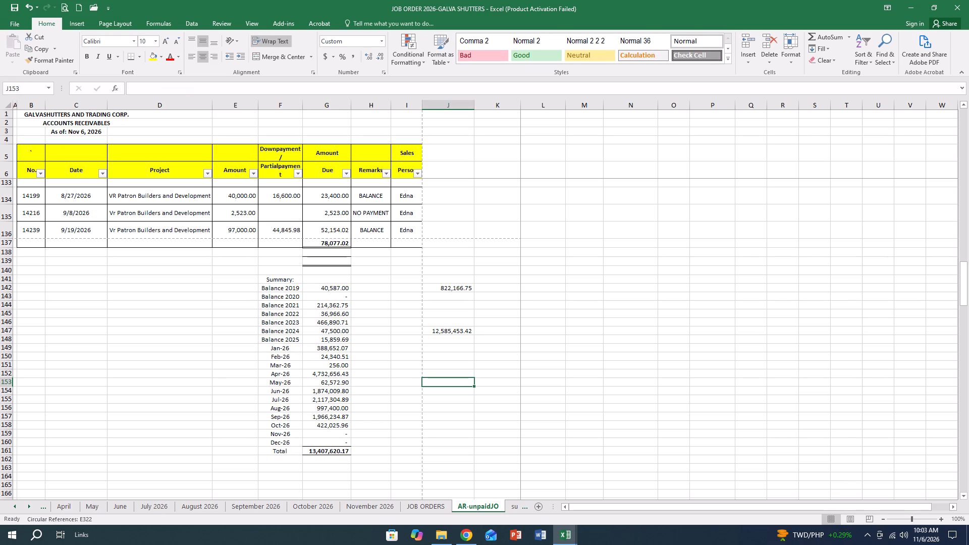
double_click(448, 331)
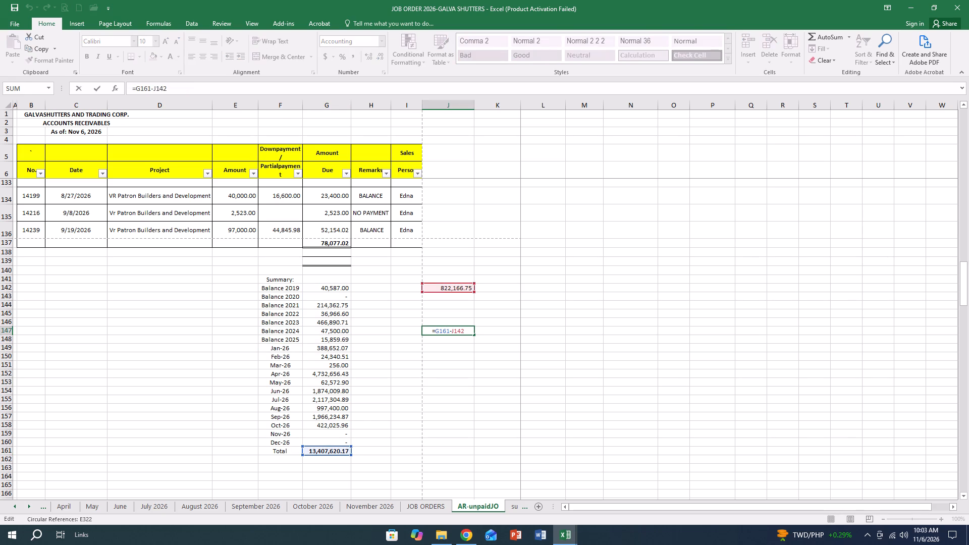
key(Escape)
key(Escape)
key(Escape)
key(Escape)
click(461, 400)
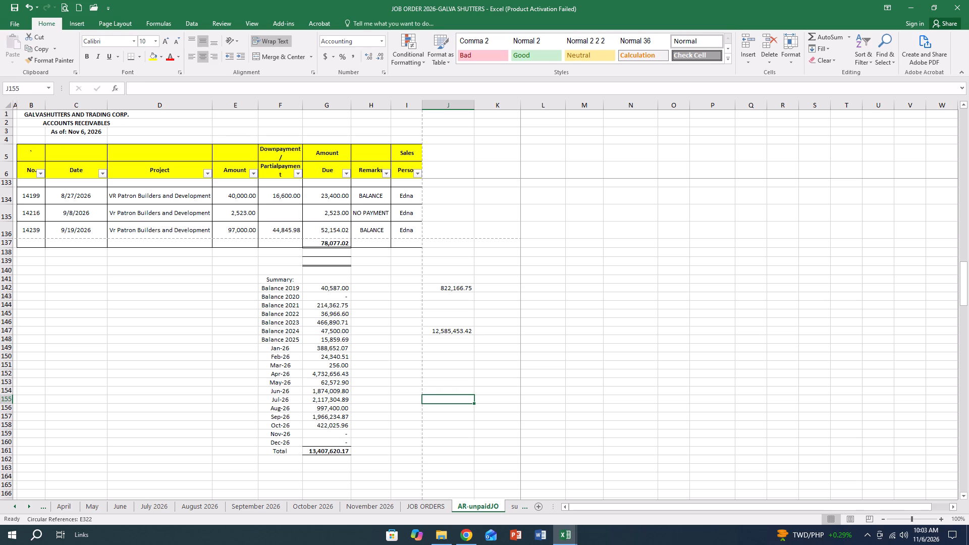
Replace the formula in J147 with a SUM of the Jan-26 to Dec-26 balances, G149:G160.
click(455, 330)
key(Delete)
text(=sum()
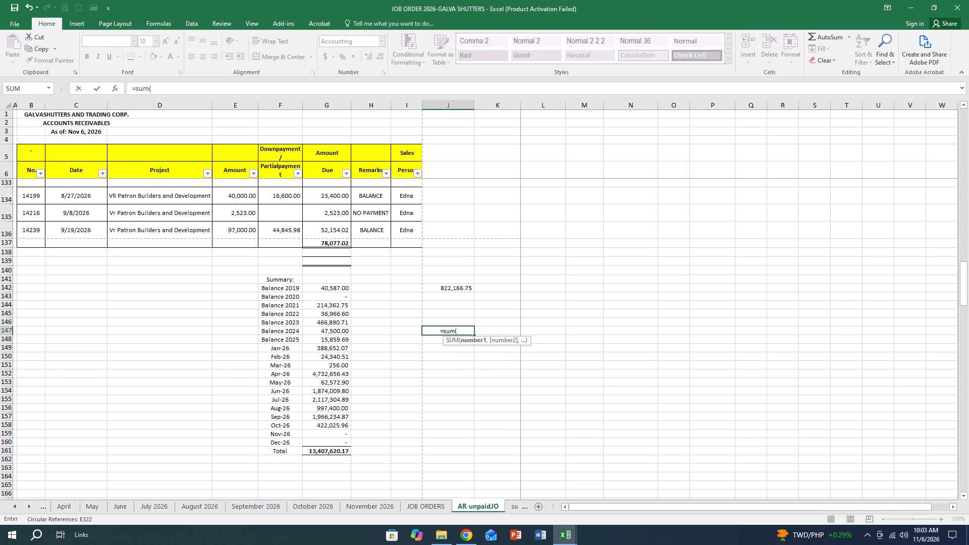
drag(314, 350, 338, 426)
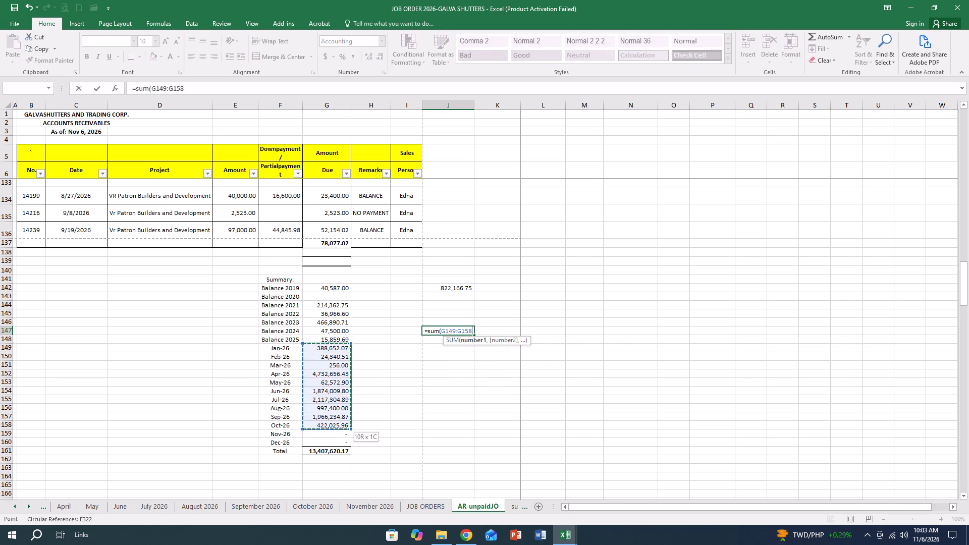
drag(338, 426, 340, 443)
key(Return)
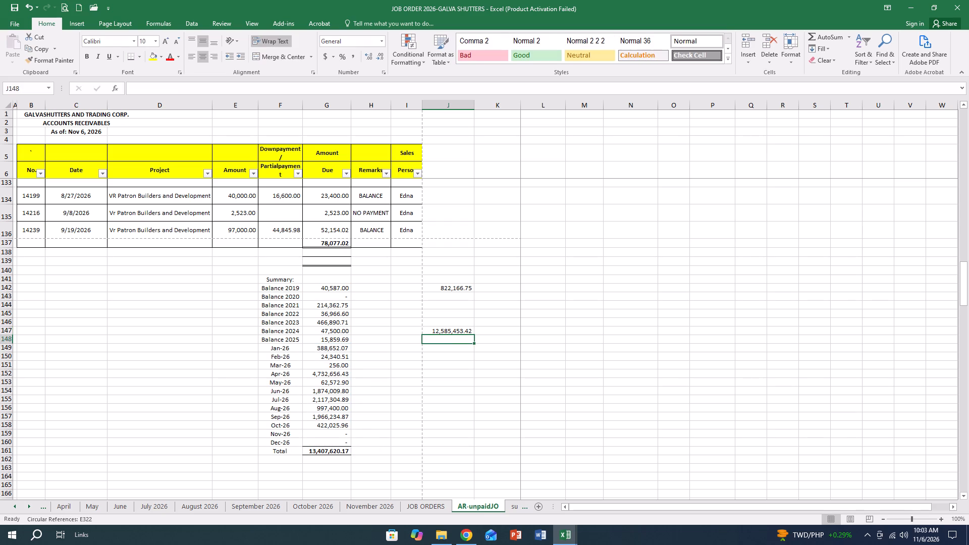
Recheck the cell references in the formulas of J147, J142 and the summary total in G161.
click(459, 387)
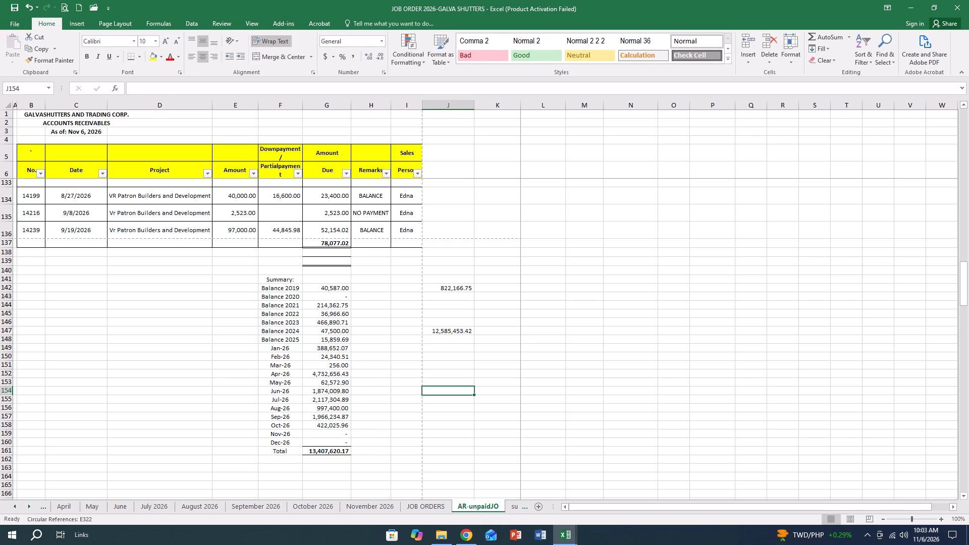
double_click(448, 332)
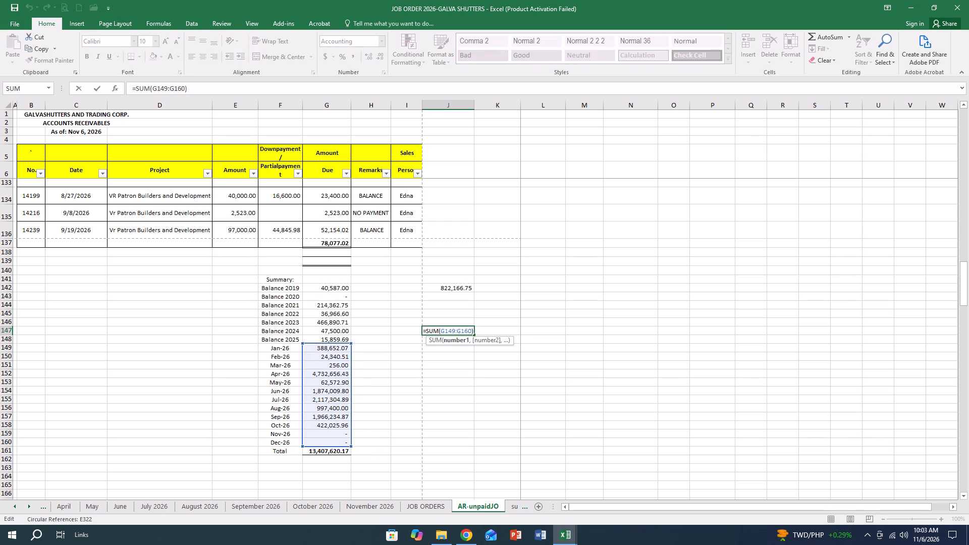
click(445, 394)
double_click(452, 288)
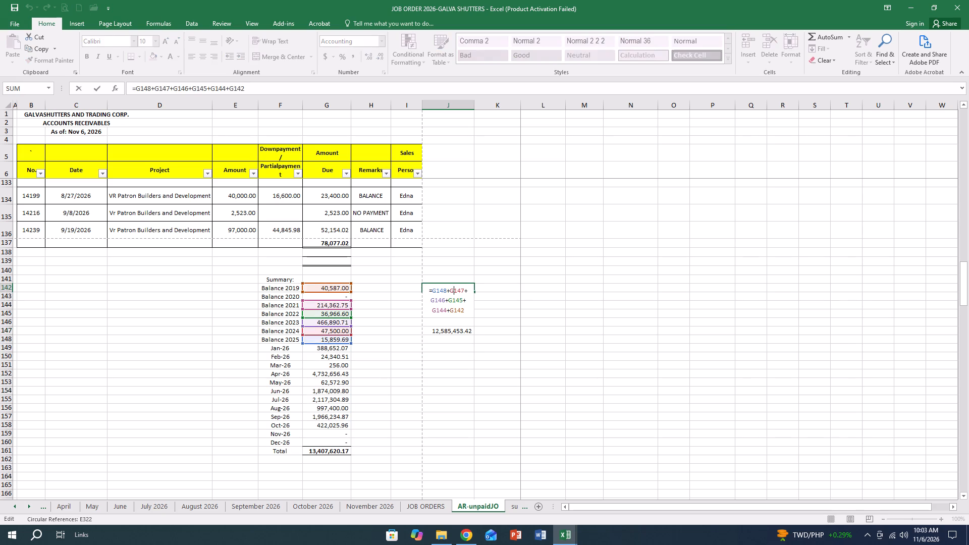
click(447, 412)
double_click(321, 451)
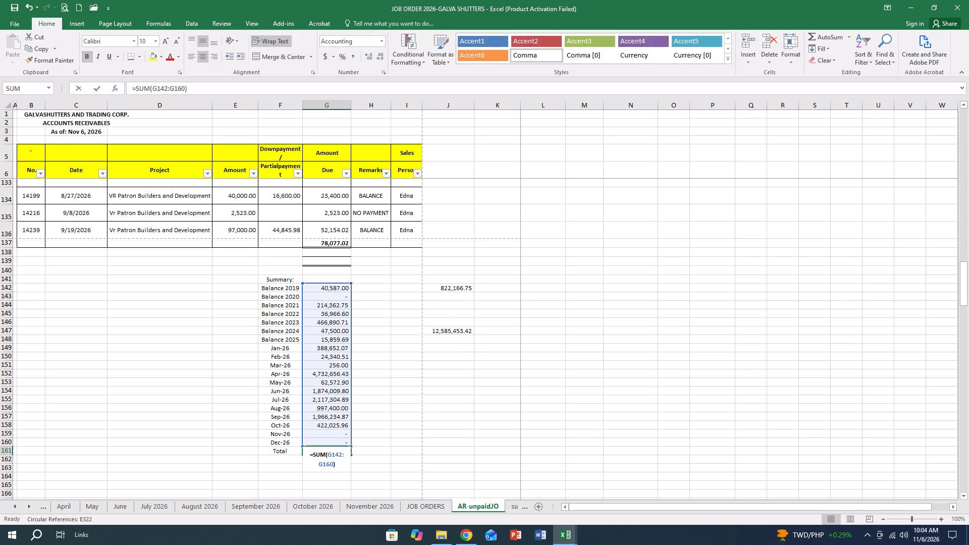
click(436, 413)
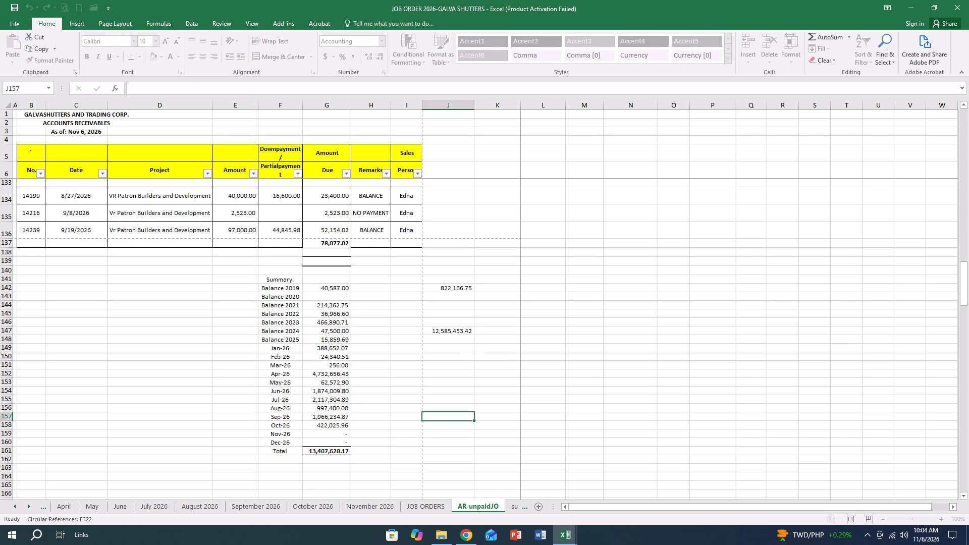
Save the job order workbook.
scroll(435, 419, up, 3)
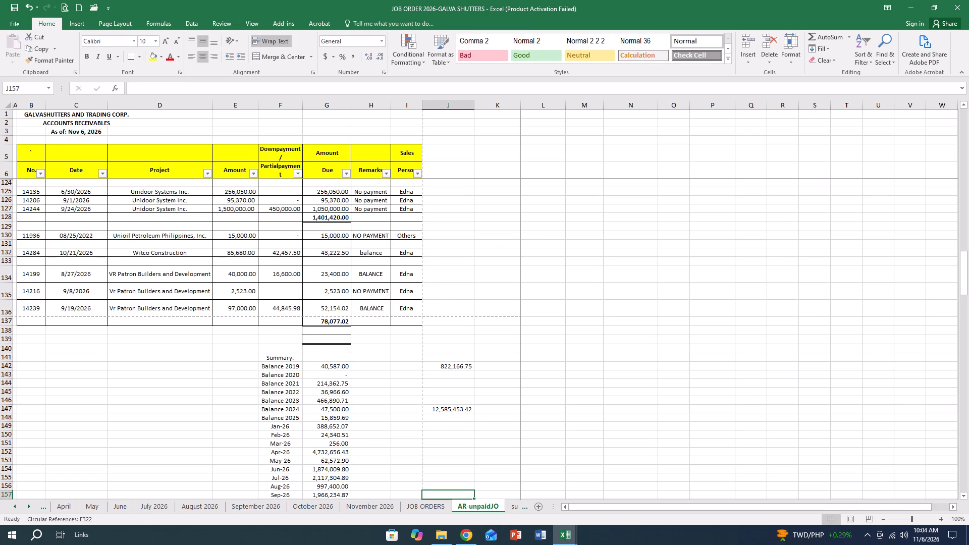
click(520, 308)
click(574, 316)
key(ctrl+s)
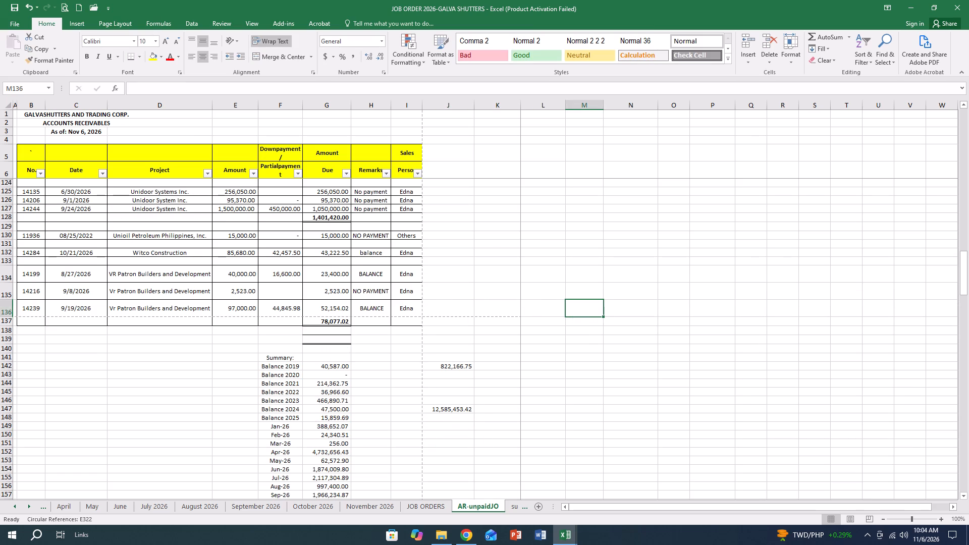
Compare the summary on the JOB ORDERS sheet with the AR-unpaidJO summary.
click(429, 509)
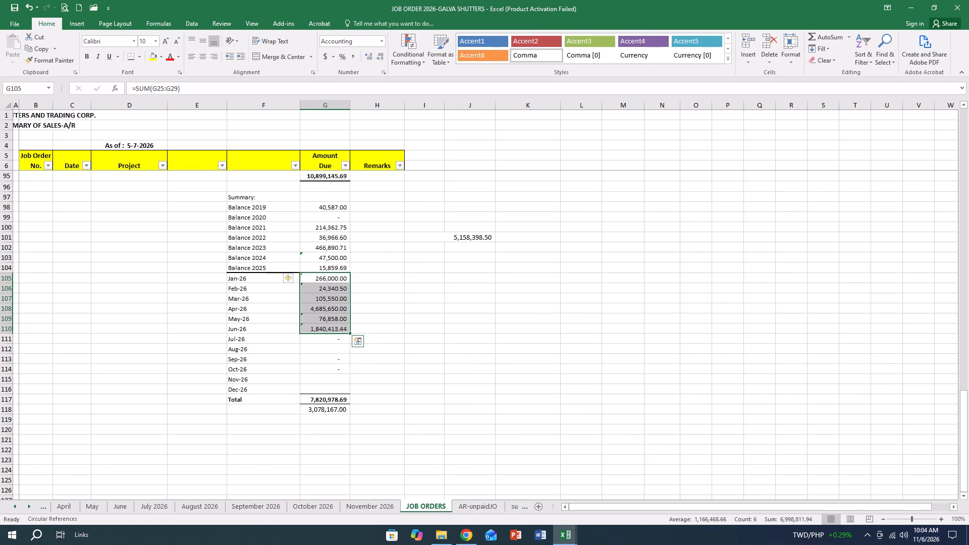
click(482, 511)
scroll(402, 456, down, 2)
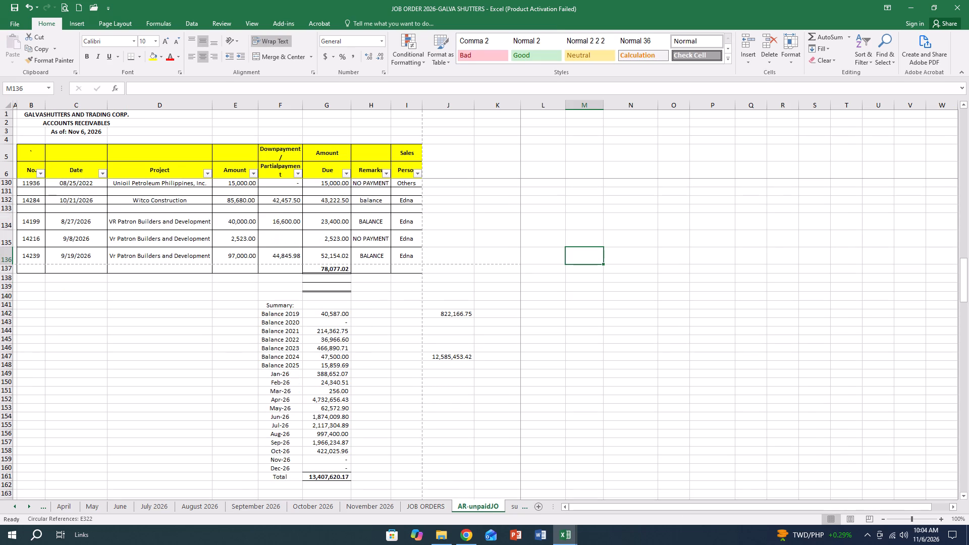
Undo the most recent workbook edits, checking the JOB ORDERS and AR-unpaidJO summaries along the way.
key(ctrl+z)
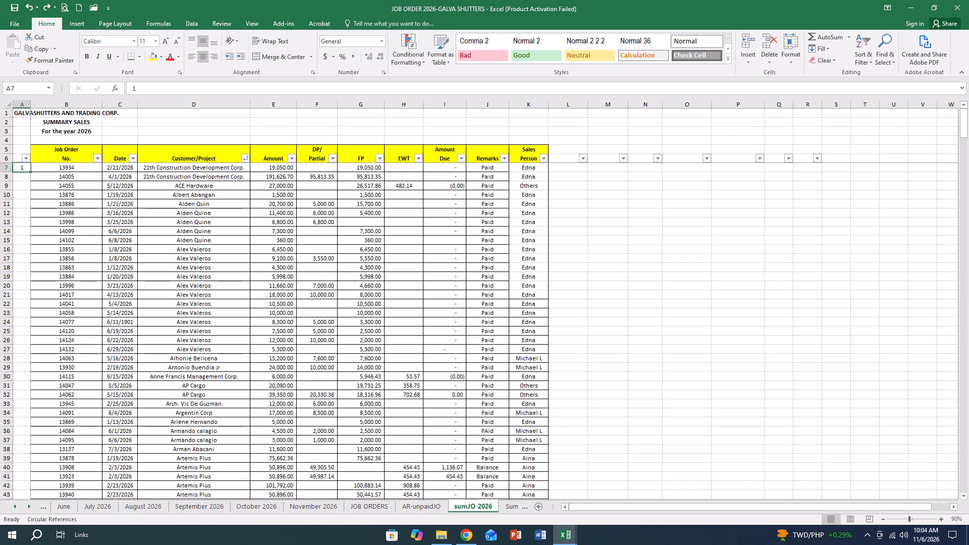
key(ctrl+z)
key(ctrl+z)
key(ctrl+z)
key(ctrl+z)
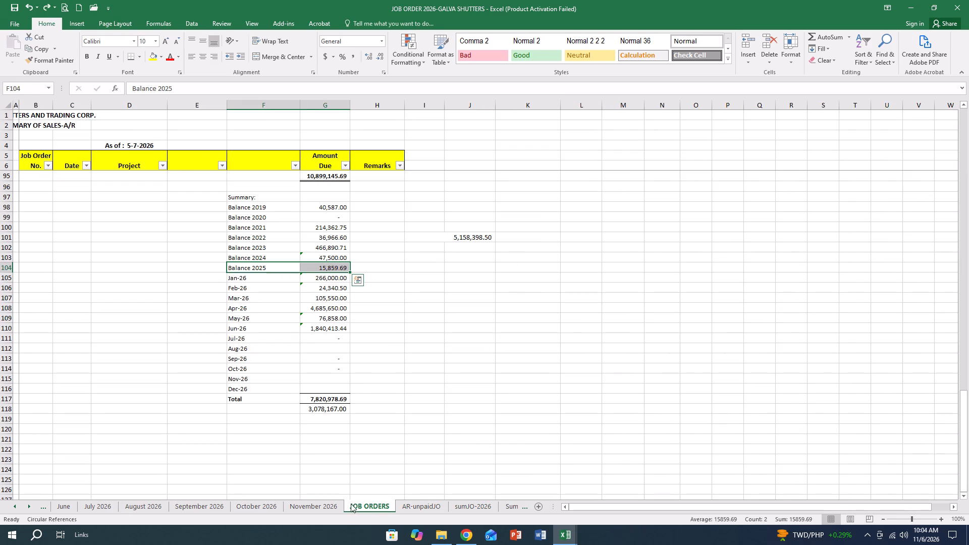
click(404, 509)
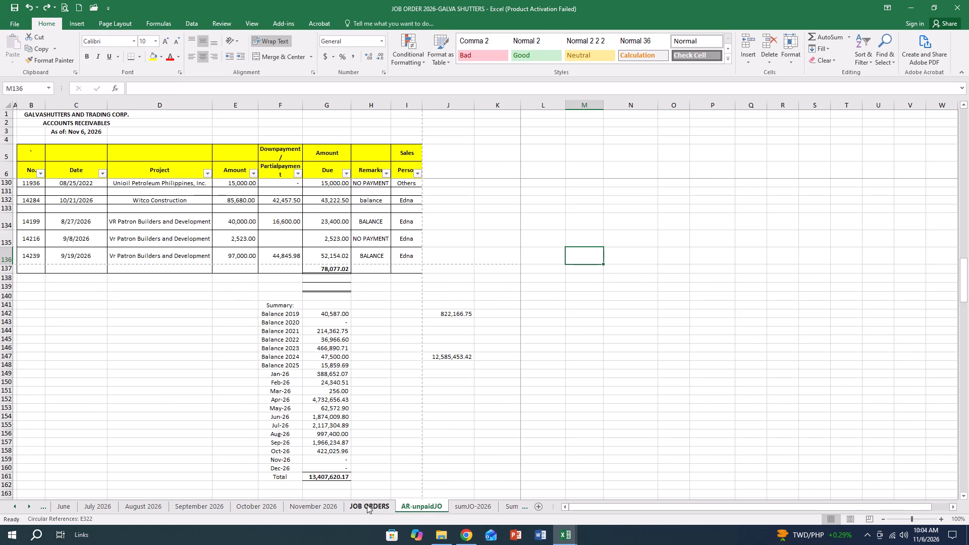
click(367, 505)
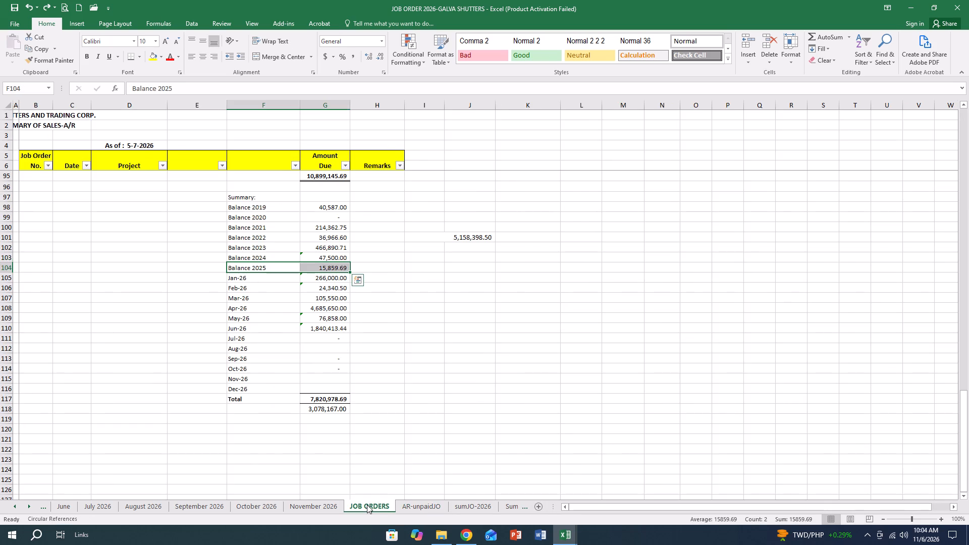
key(ctrl+z)
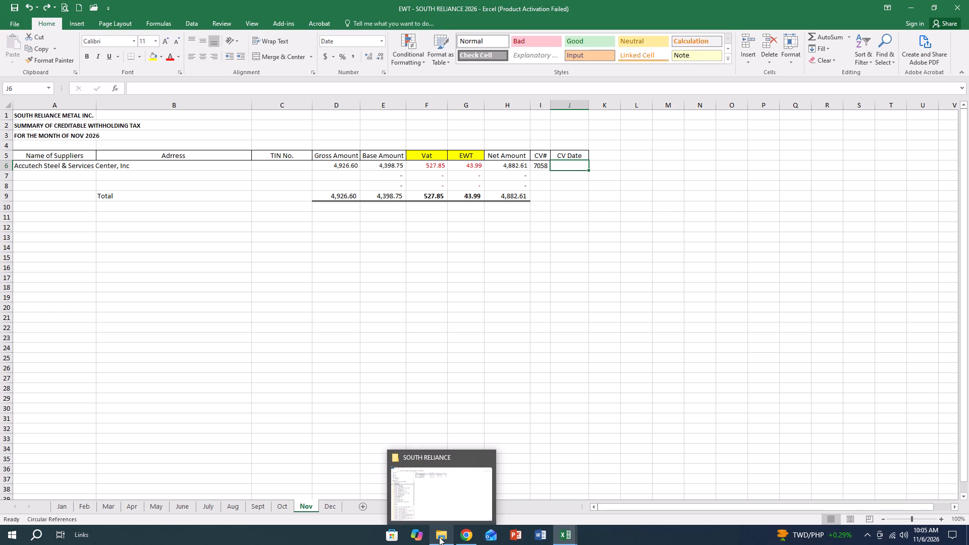
In the EWT - SOUTH RELIANCE 2026 workbook's Nov sheet, enter 11/5/2026 as the CV Date for Accutech Steel & Services Center in J6.
text(11/5/2026)
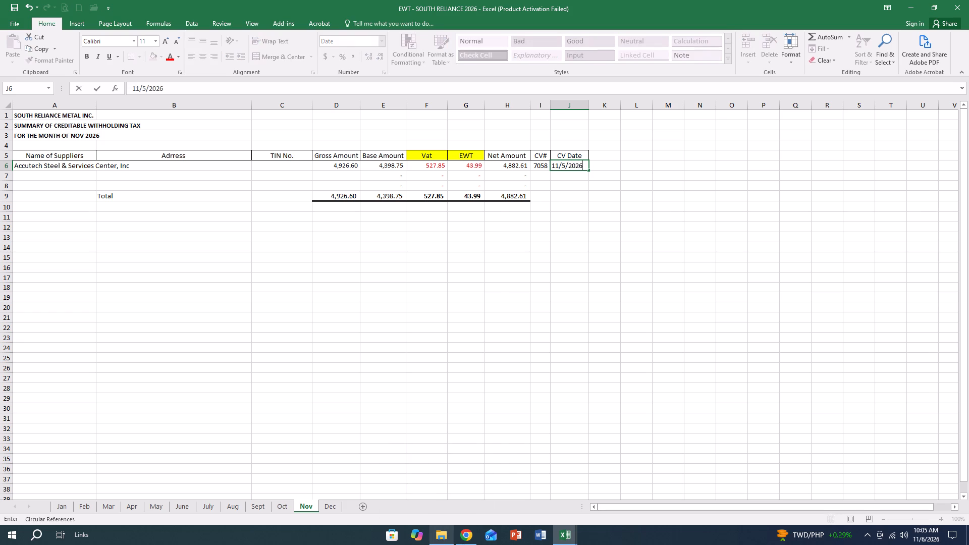
click(676, 539)
key(ctrl+s)
key(ctrl+s)
click(559, 300)
click(559, 292)
Save and close the EWT - SOUTH RELIANCE 2026 workbook.
key(ctrl+s)
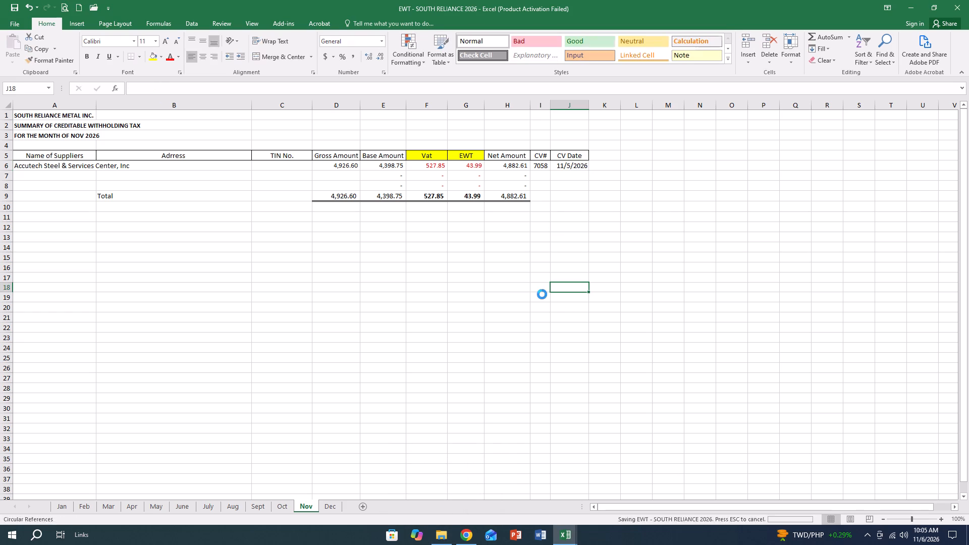
key(ctrl+s)
key(ctrl+s)
click(957, 6)
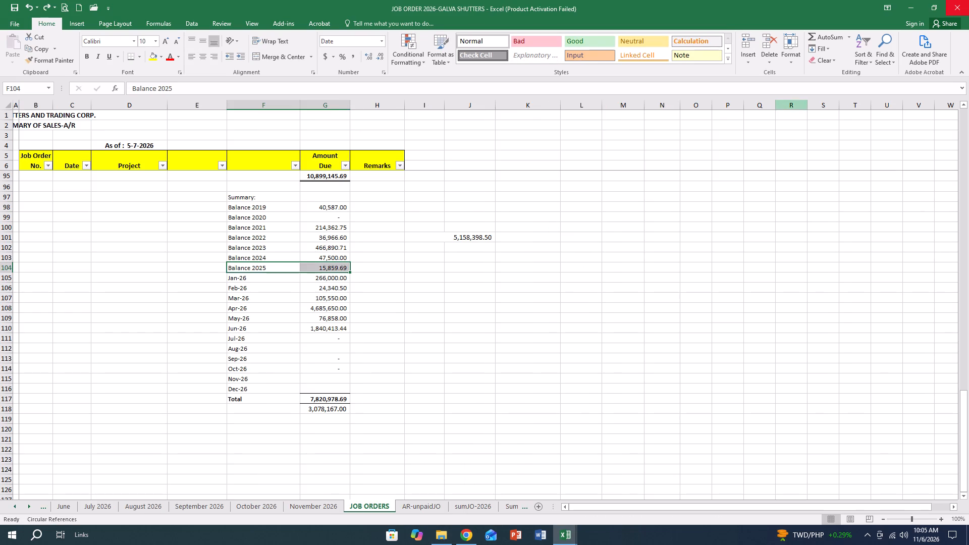
Look through the November 2026, sumJO-2026 and Summary of Sales sheets of the job order workbook.
click(403, 332)
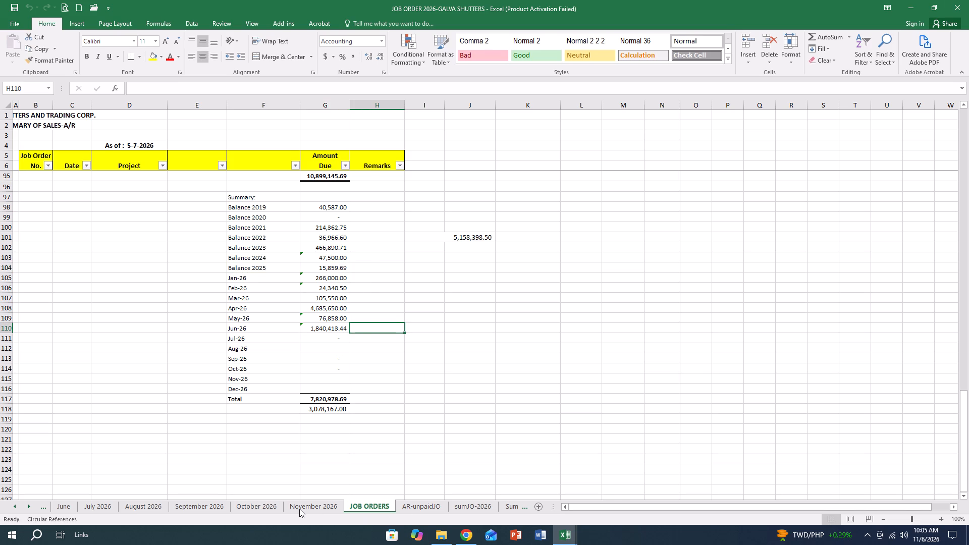
click(301, 509)
click(308, 346)
scroll(319, 413, up, 3)
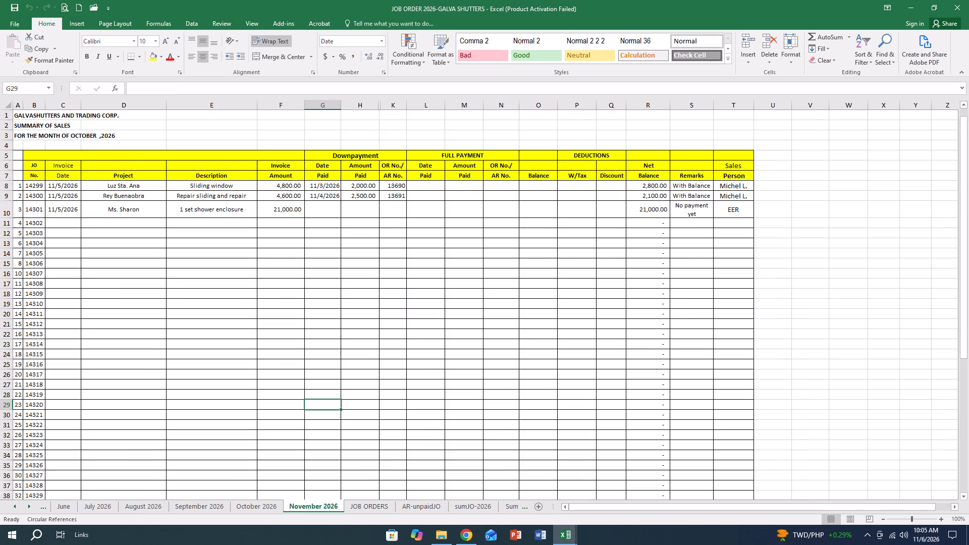
click(461, 503)
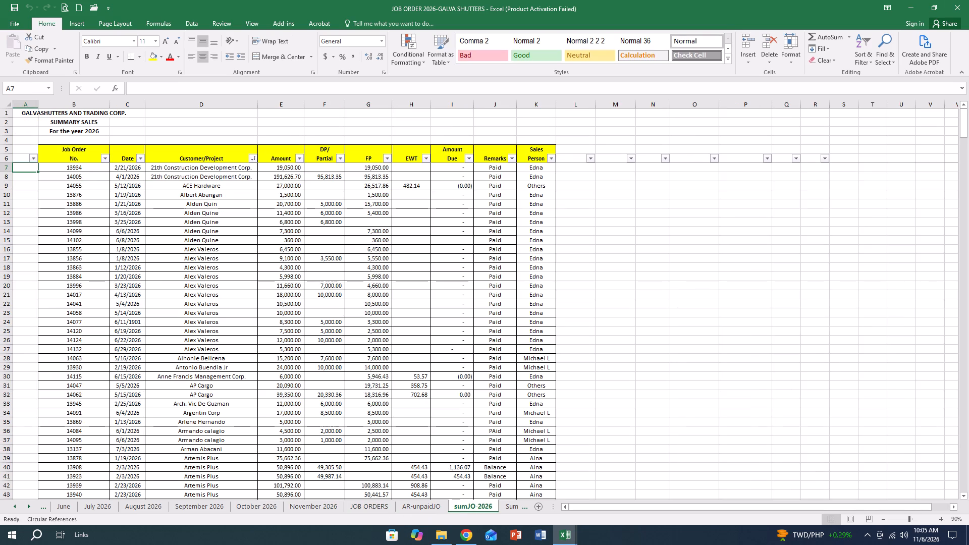
click(513, 508)
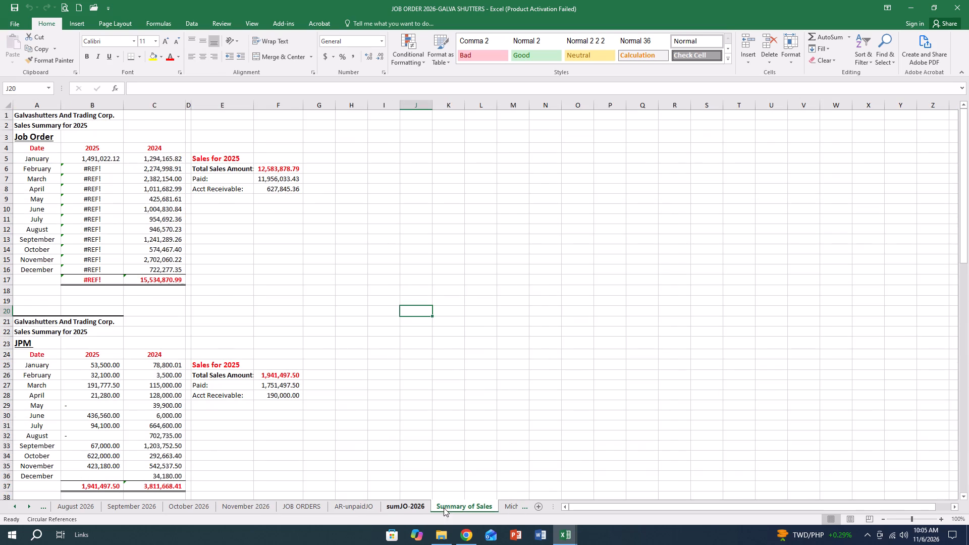
click(390, 504)
click(334, 511)
Review the receivables listed on the JOB ORDERS sheet against the AR-unpaidJO entries and summary balances.
click(296, 507)
click(315, 402)
scroll(303, 348, up, 7)
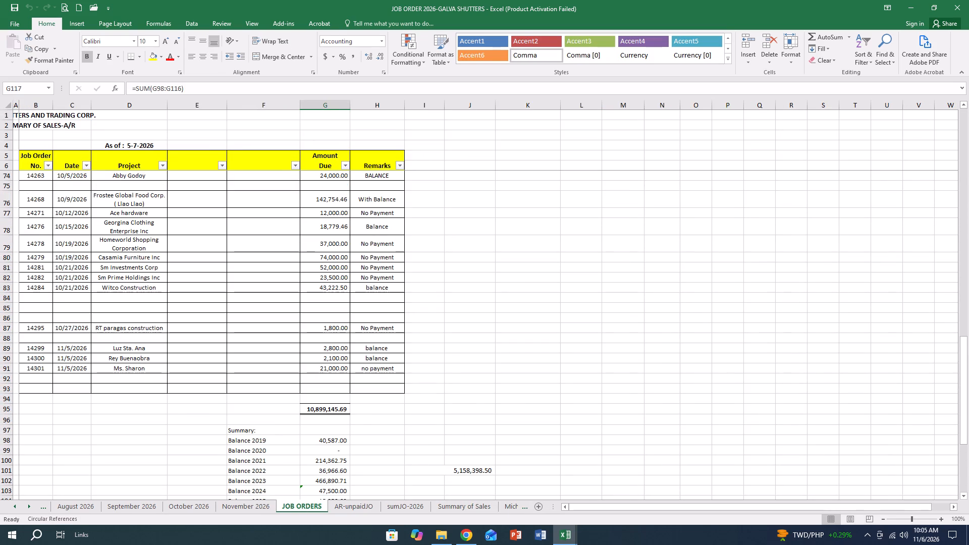
scroll(195, 354, up, 6)
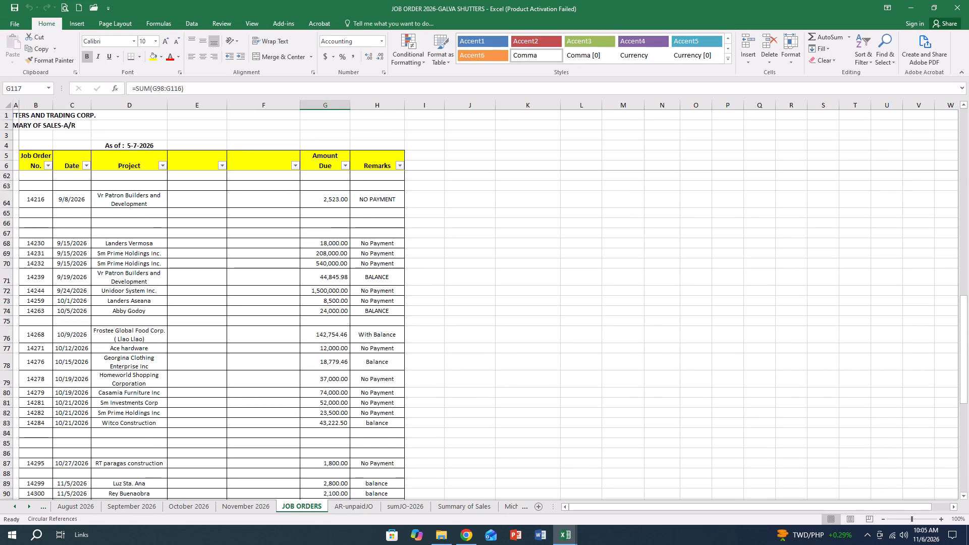
scroll(195, 354, up, 19)
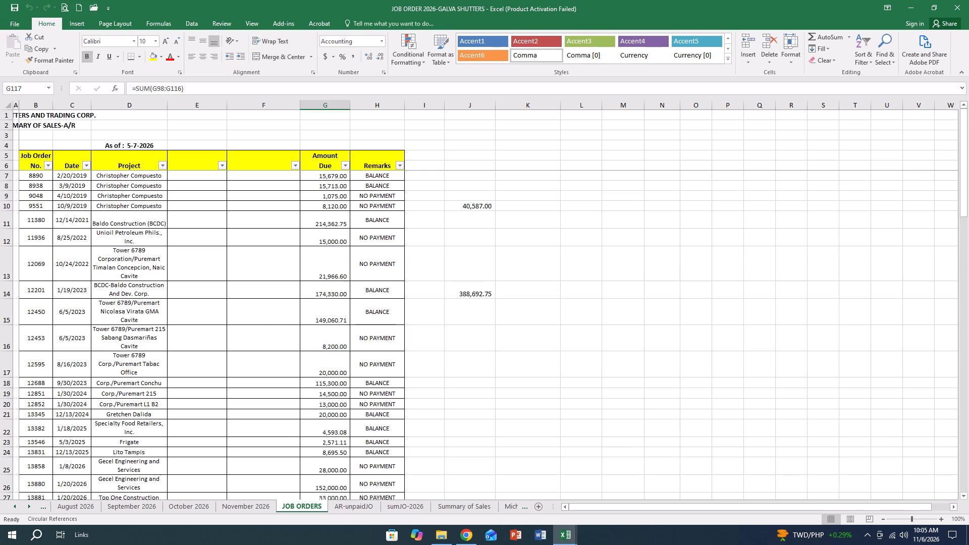
scroll(195, 354, up, 3)
click(364, 508)
scroll(211, 385, up, 5)
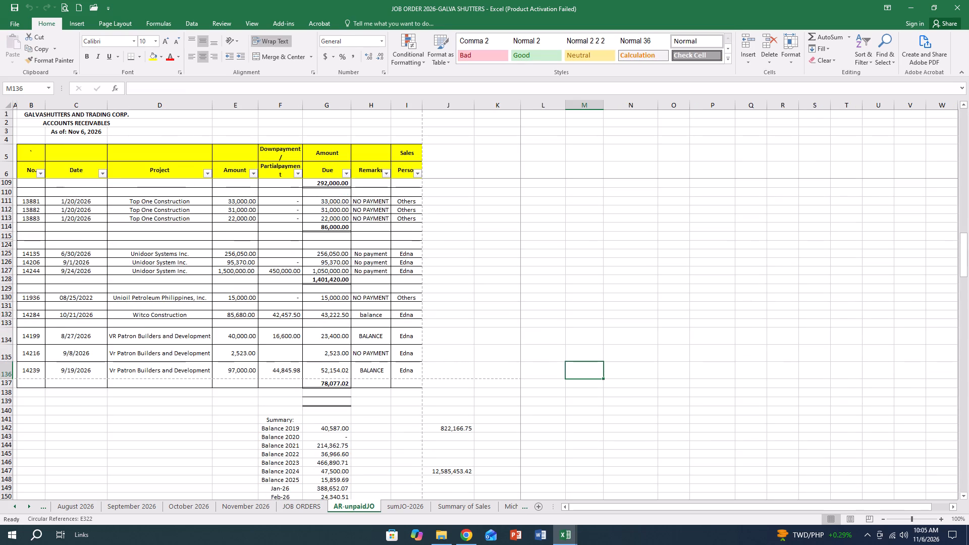
scroll(213, 383, down, 5)
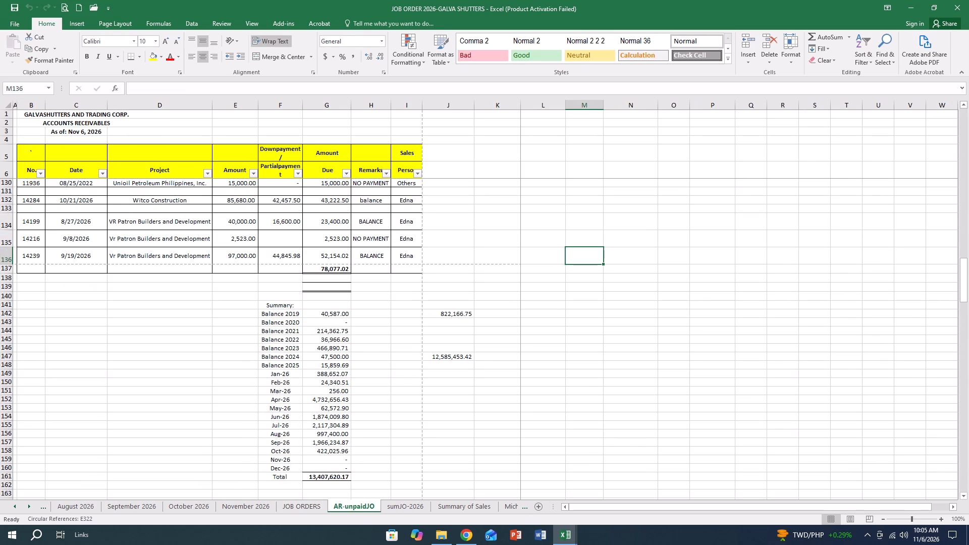
scroll(213, 383, up, 8)
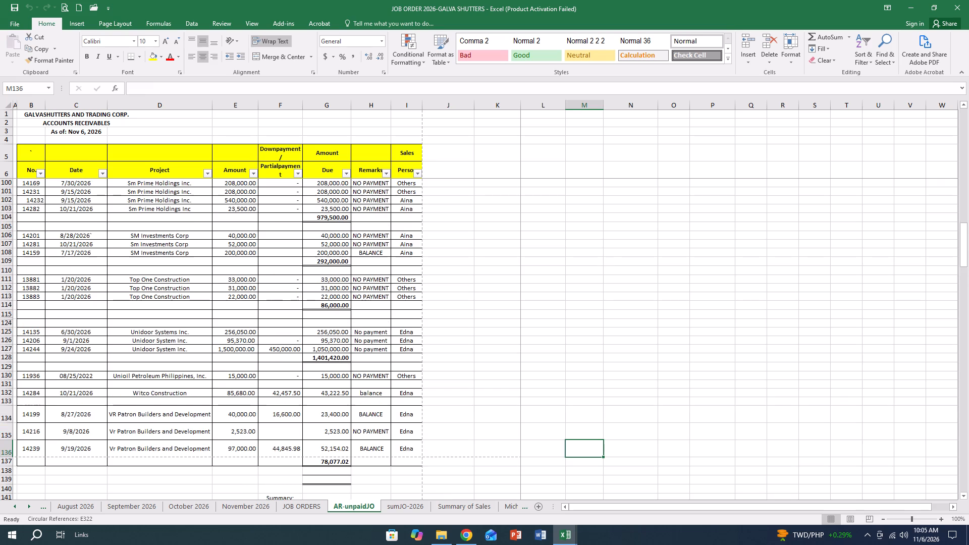
scroll(213, 383, down, 4)
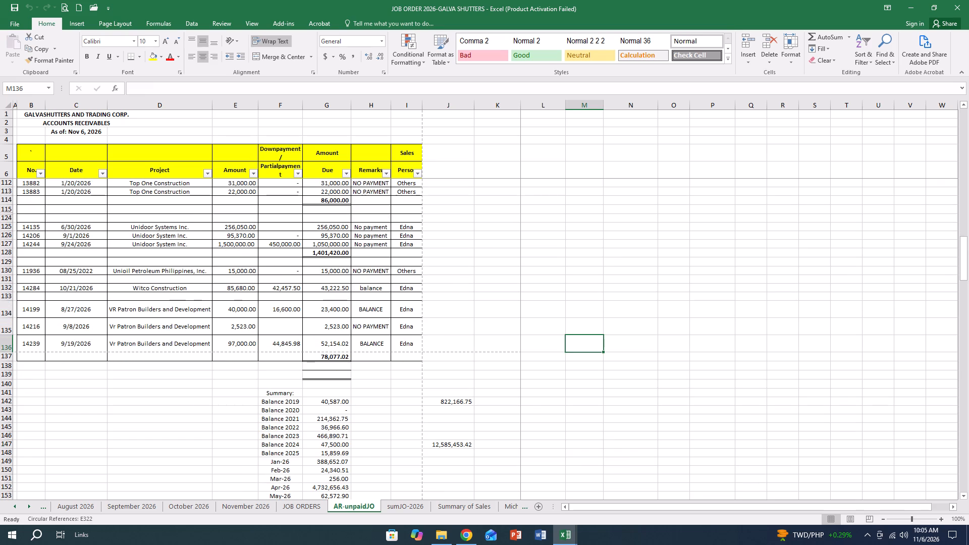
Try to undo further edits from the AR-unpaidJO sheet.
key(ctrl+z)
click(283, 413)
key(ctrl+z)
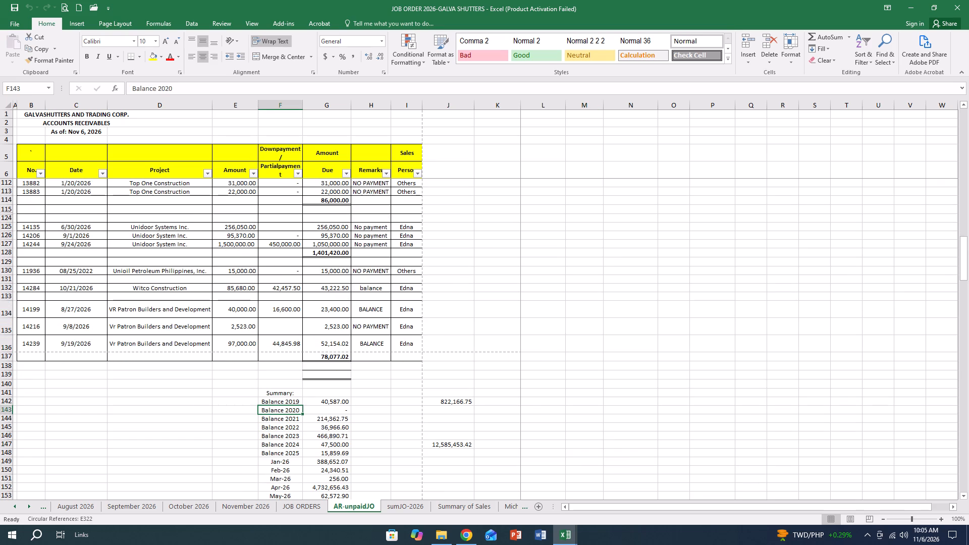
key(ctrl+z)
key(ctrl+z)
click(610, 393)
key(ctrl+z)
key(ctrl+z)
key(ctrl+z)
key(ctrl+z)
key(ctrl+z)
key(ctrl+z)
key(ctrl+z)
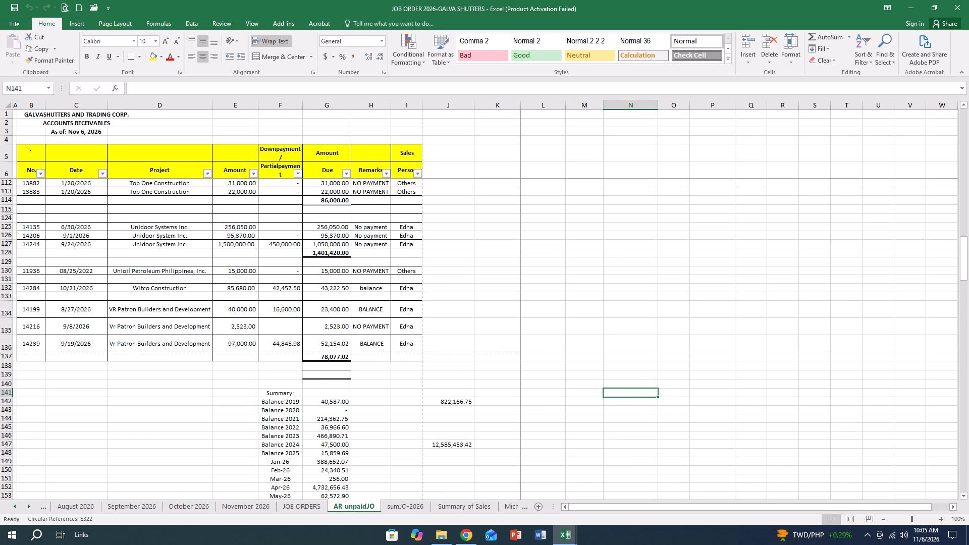
Close the JOB ORDER 2026-GALVA SHUTTERS workbook without saving its changes.
click(966, 9)
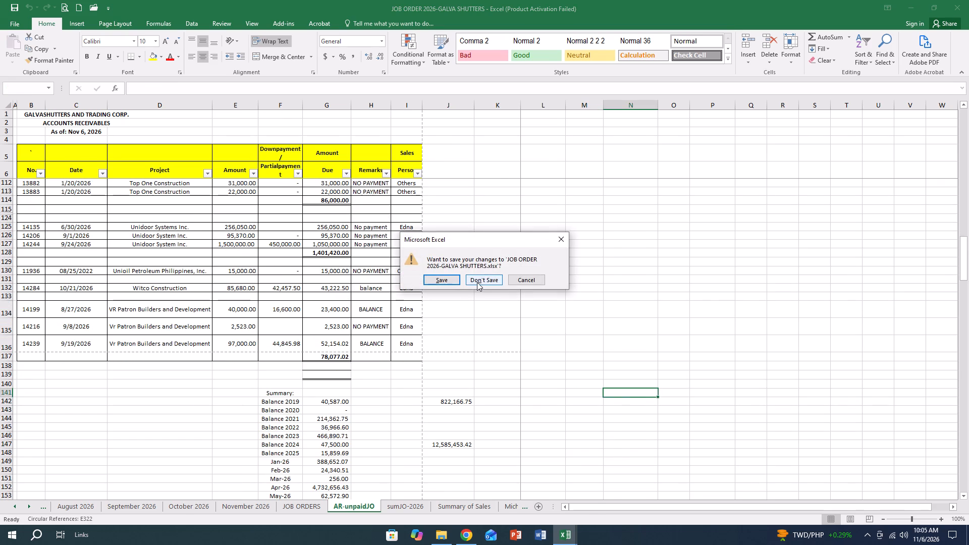
click(477, 282)
Reopen JOB ORDER 2026-GALVA SHUTTERS from the JOB ORDER-GALVASHUTTERS folder on the ACCOUNTING drive without updating its external links.
click(440, 533)
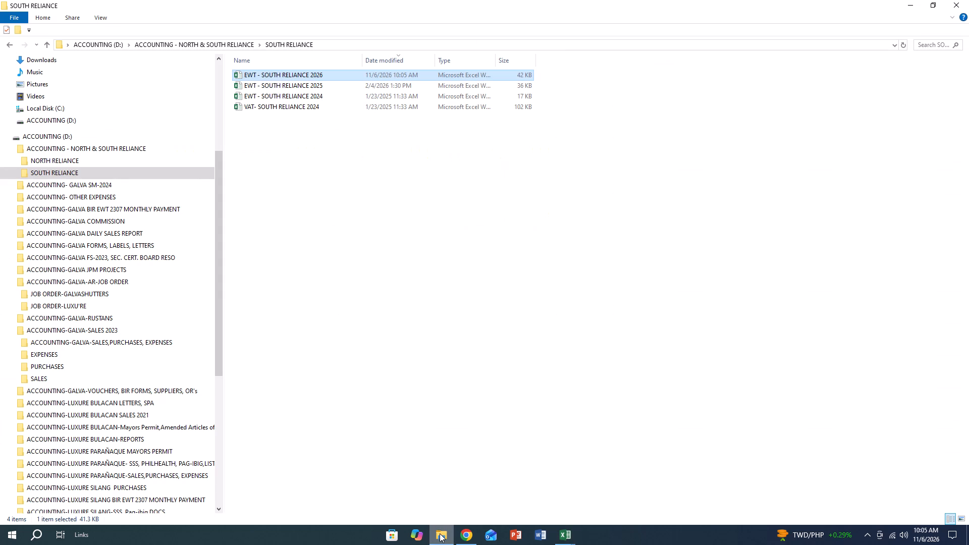
scroll(79, 313, down, 15)
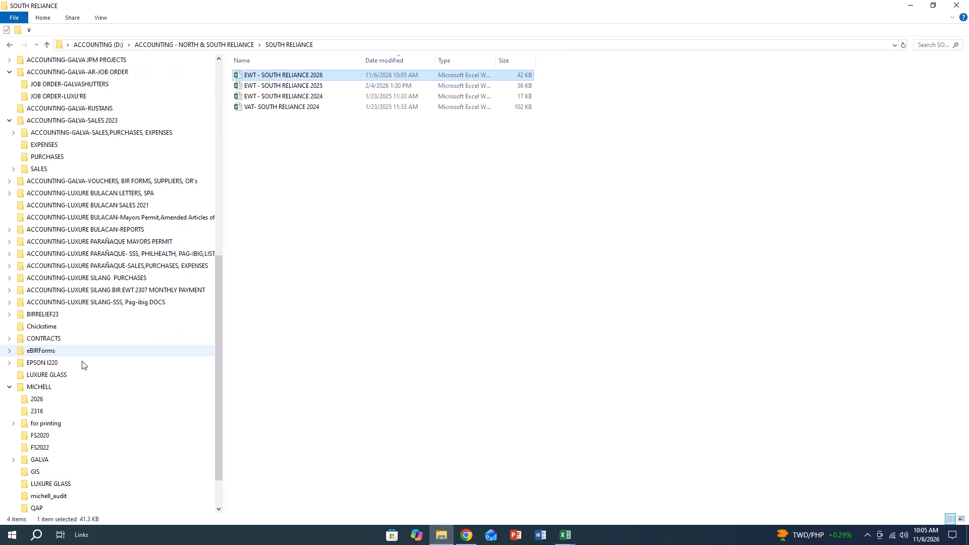
scroll(82, 361, down, 14)
scroll(82, 362, up, 13)
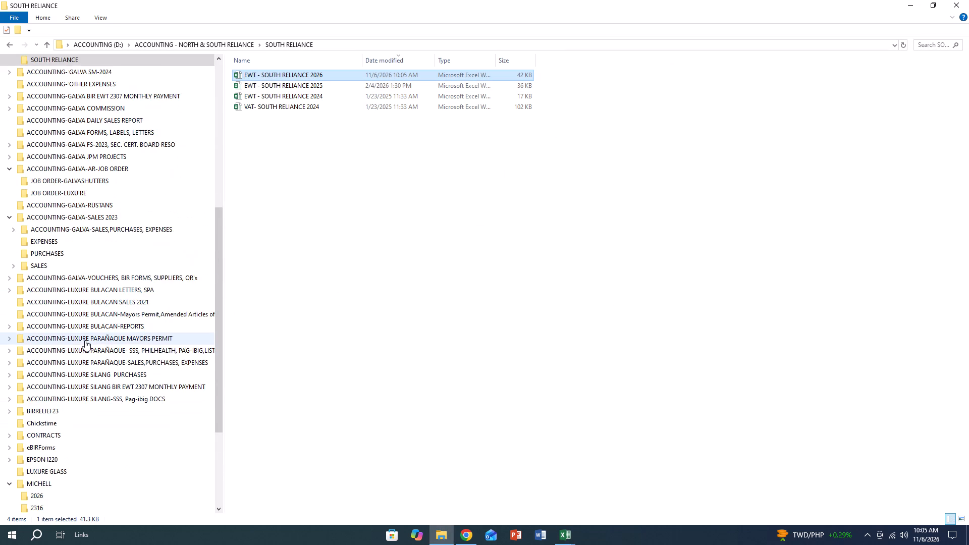
scroll(85, 340, up, 4)
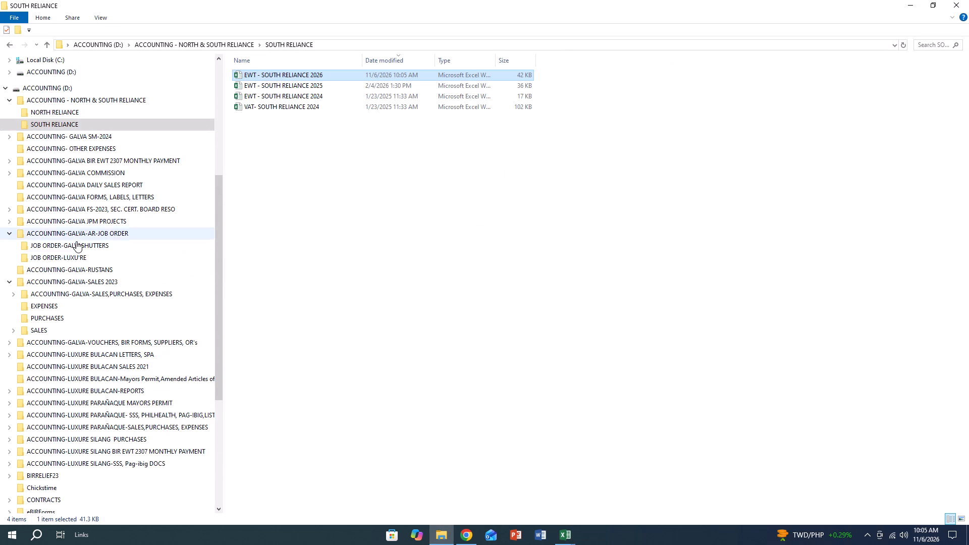
double_click(78, 236)
double_click(305, 82)
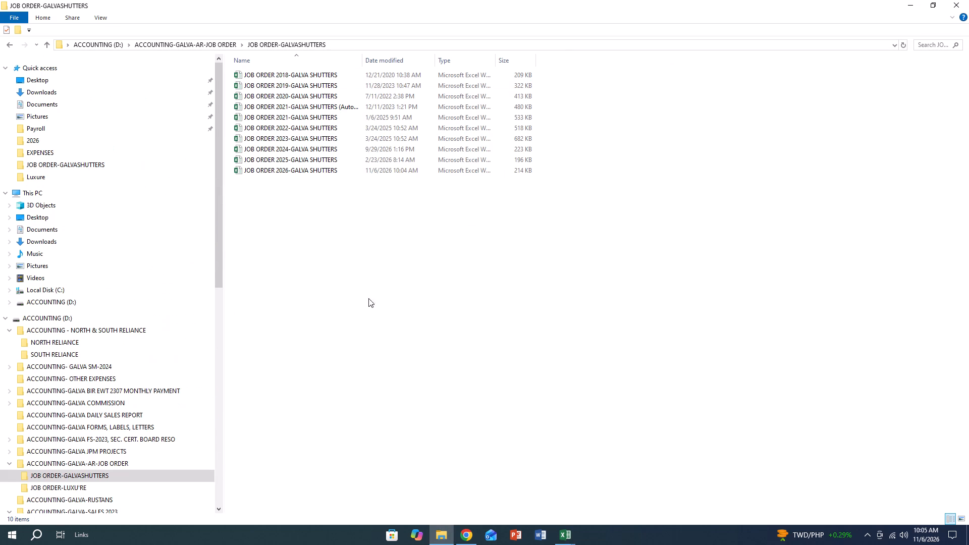
double_click(311, 169)
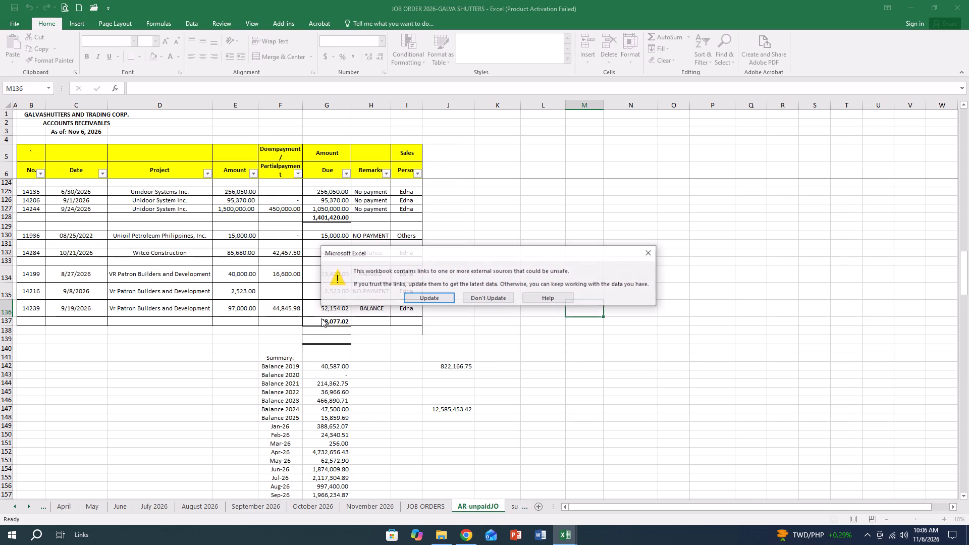
click(651, 250)
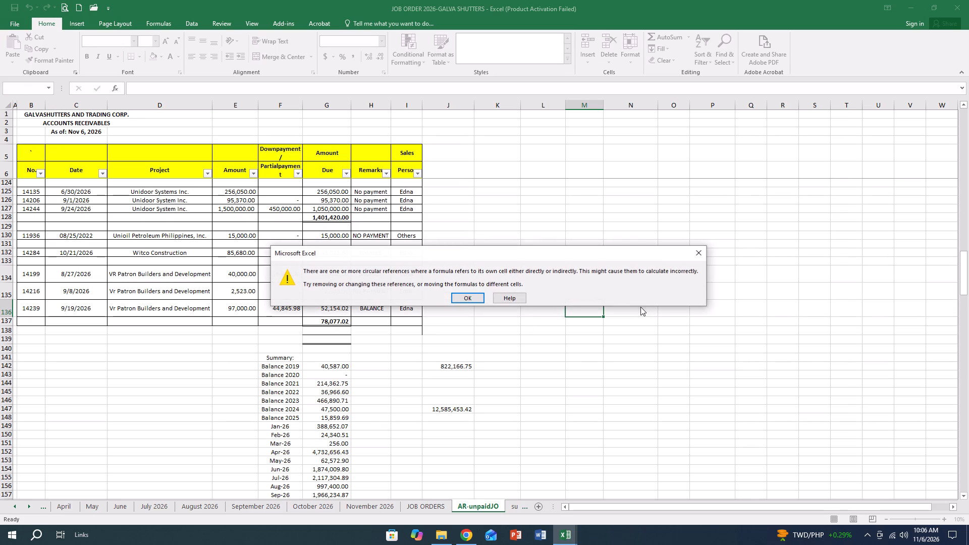
click(702, 250)
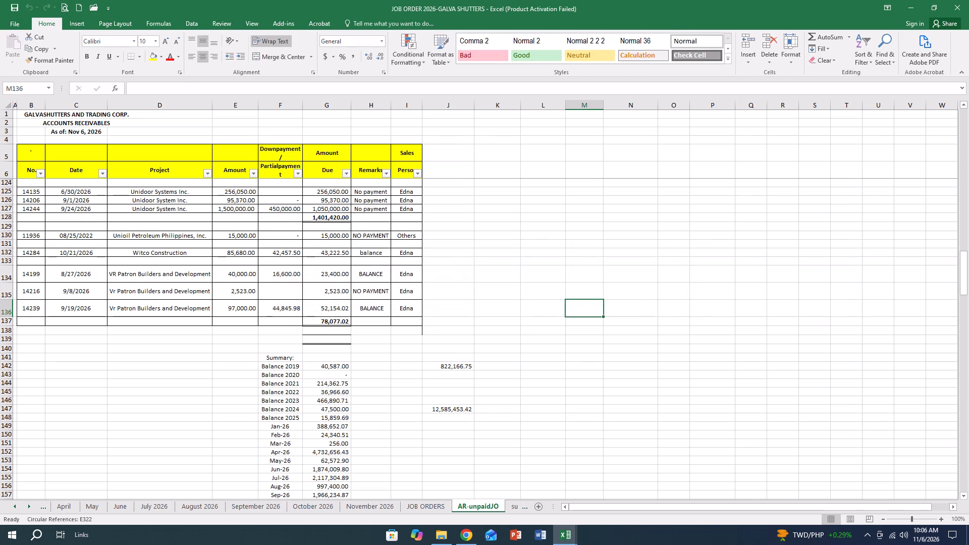
Inspect the formula in J147 beside the AR-unpaidJO summary, leaving the cell without editing it.
double_click(455, 410)
scroll(462, 403, down, 4)
key(Escape)
key(Escape)
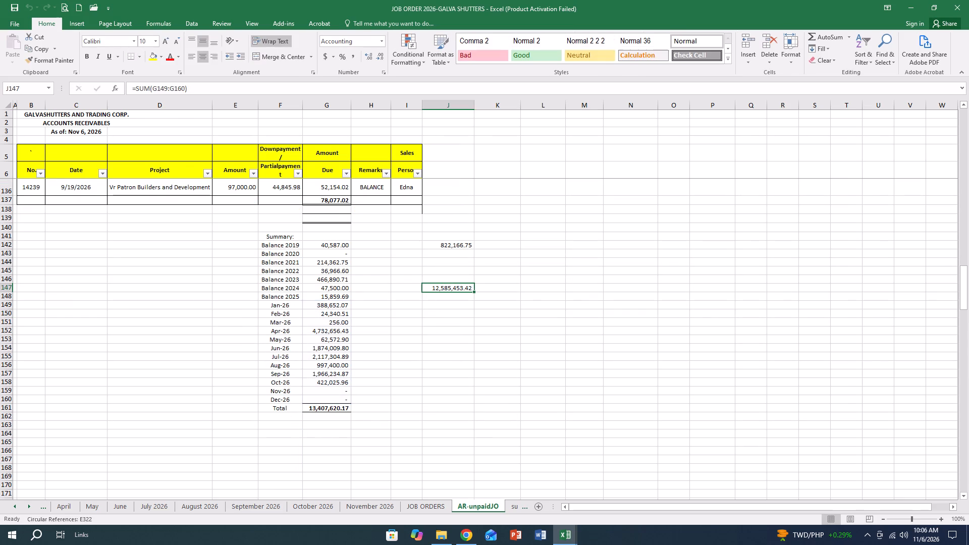
key(Escape)
Compare the yearly and monthly balances and totals in the JOB ORDERS summary with those in the AR-unpaidJO summary.
scroll(403, 401, up, 2)
click(415, 508)
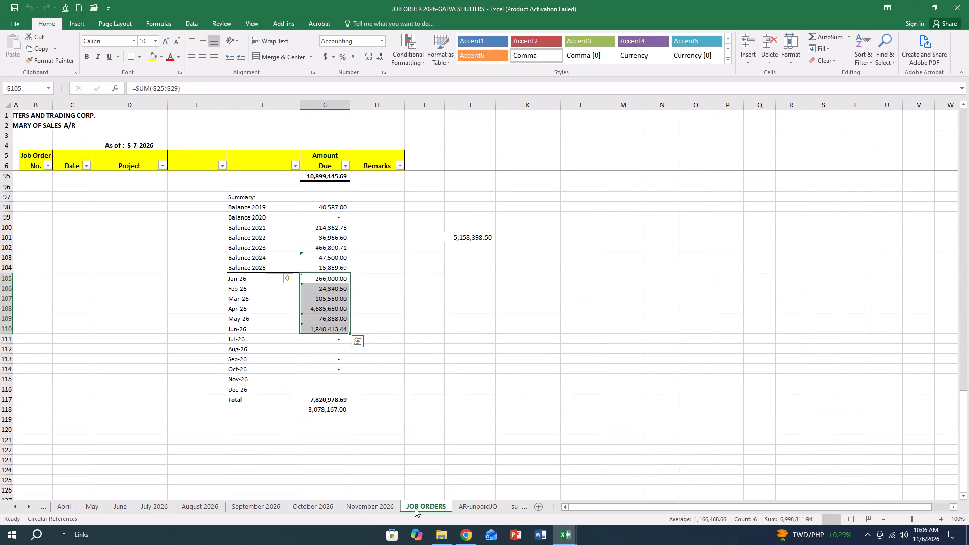
click(402, 404)
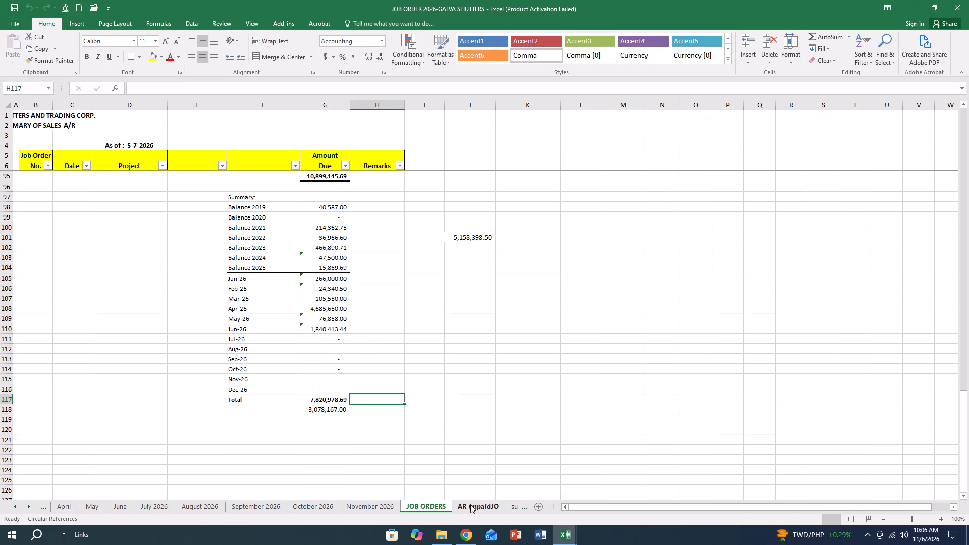
click(470, 504)
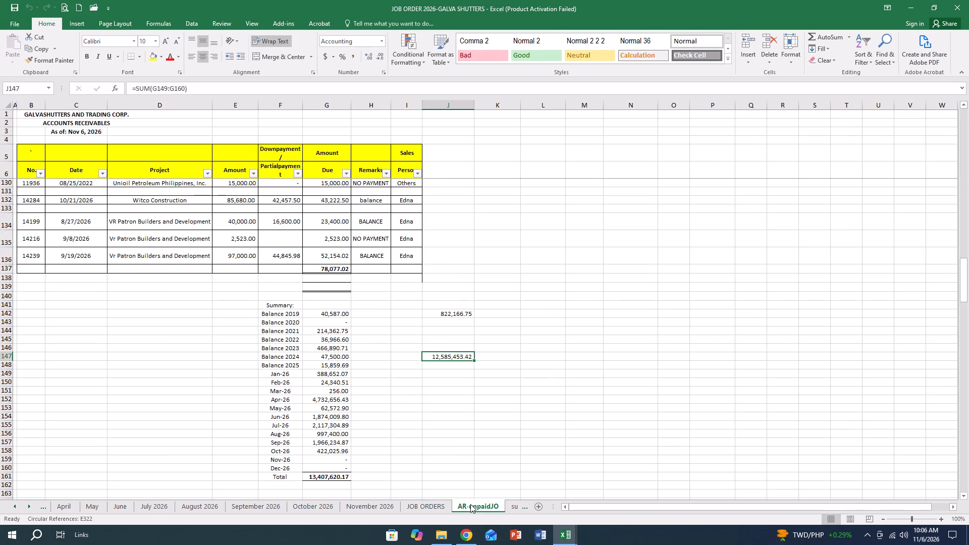
click(439, 506)
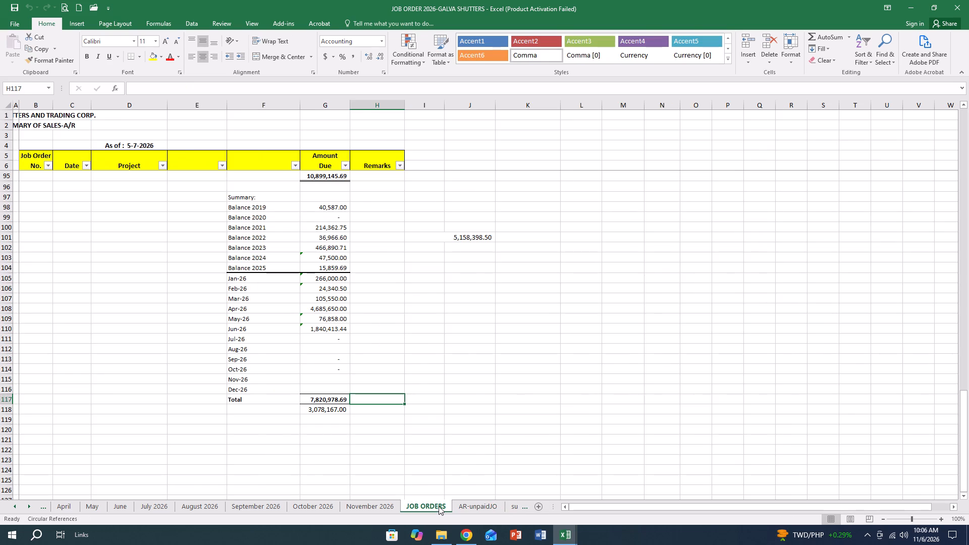
click(463, 506)
click(430, 506)
click(463, 506)
click(413, 508)
click(472, 506)
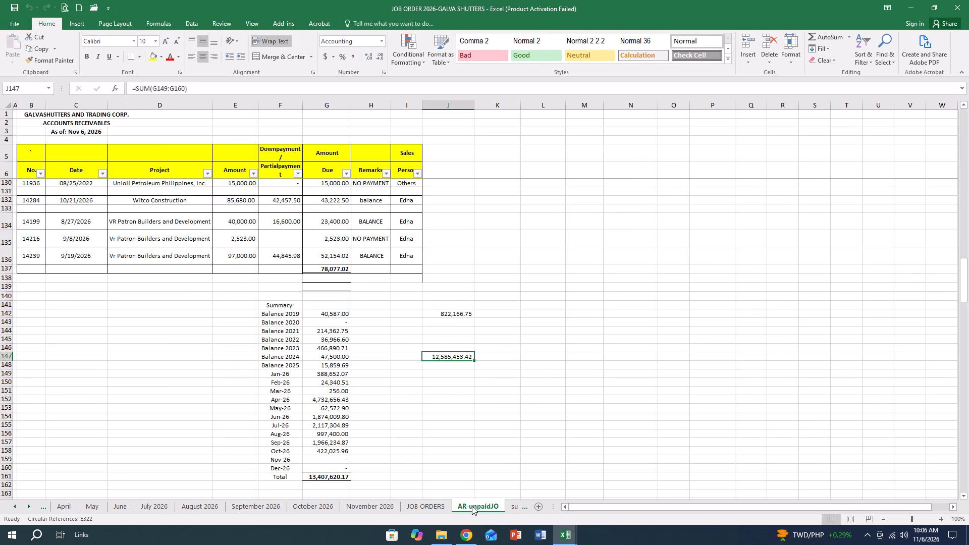
click(440, 510)
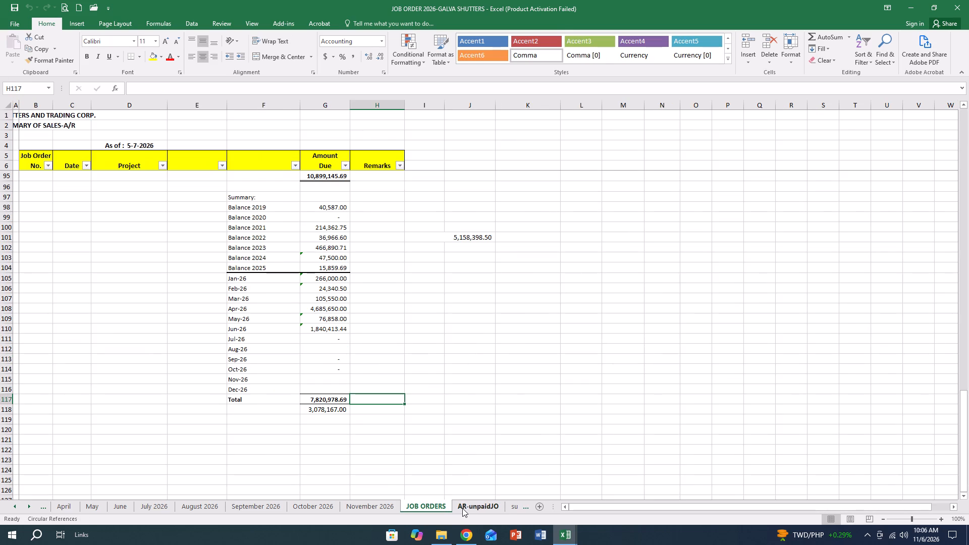
click(462, 508)
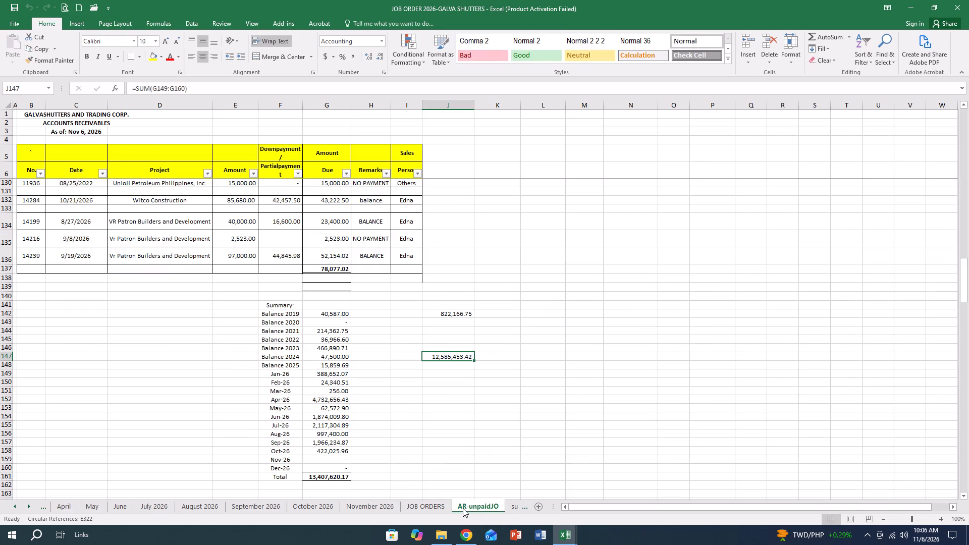
click(428, 502)
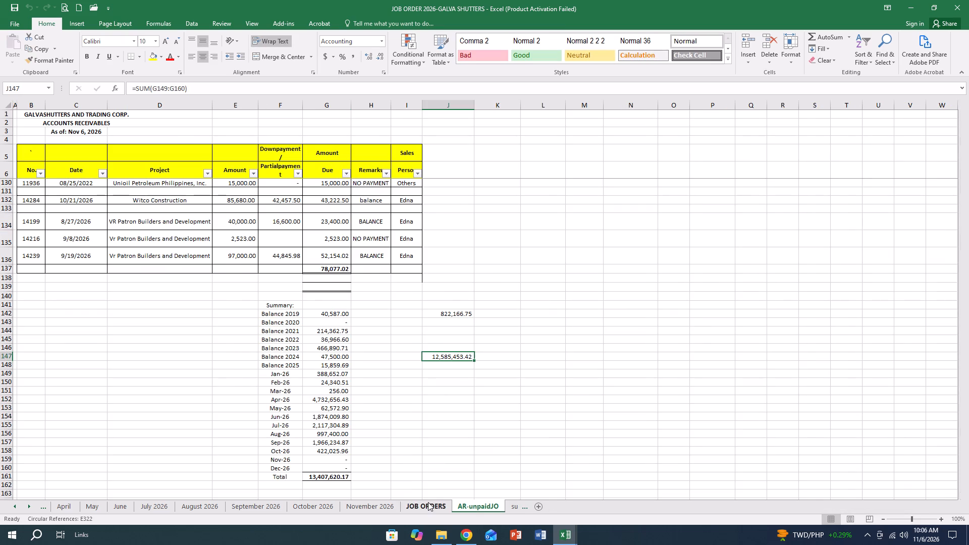
click(470, 510)
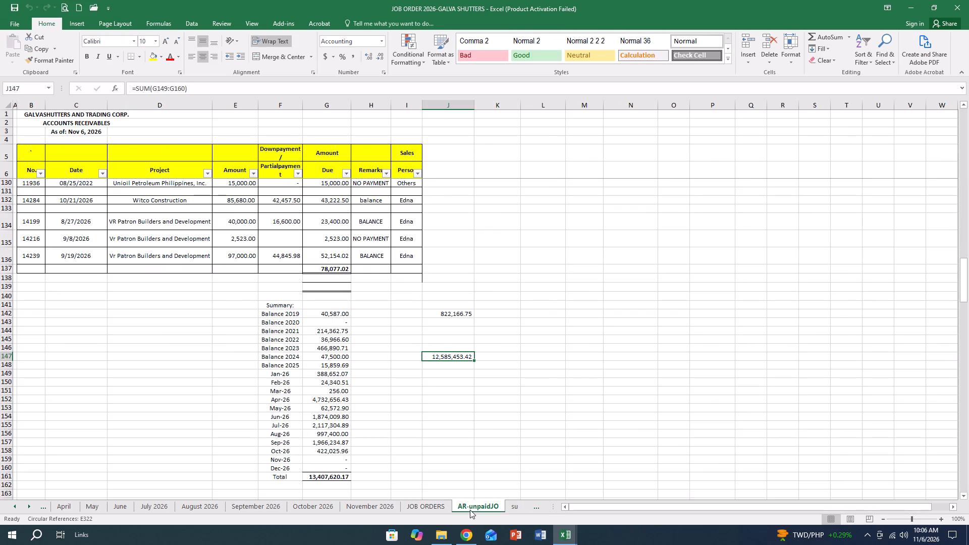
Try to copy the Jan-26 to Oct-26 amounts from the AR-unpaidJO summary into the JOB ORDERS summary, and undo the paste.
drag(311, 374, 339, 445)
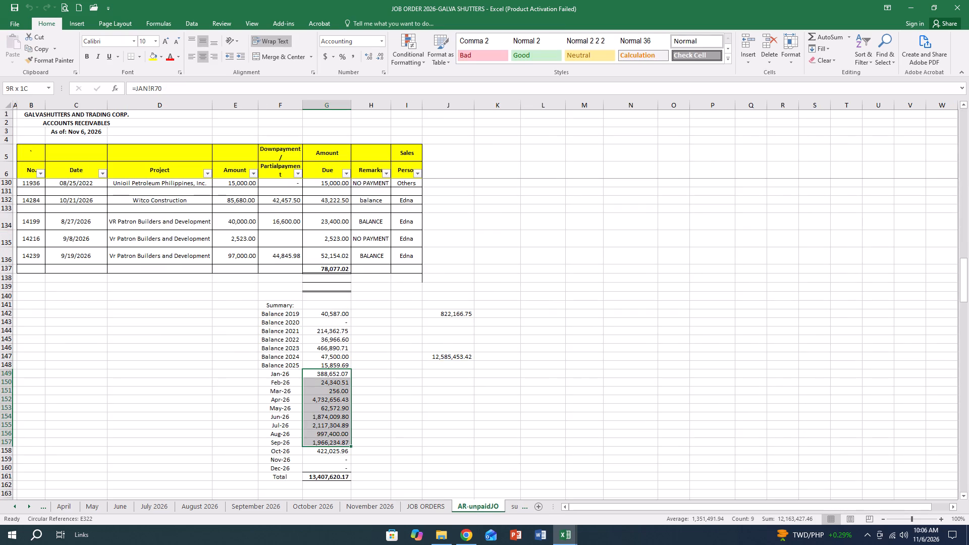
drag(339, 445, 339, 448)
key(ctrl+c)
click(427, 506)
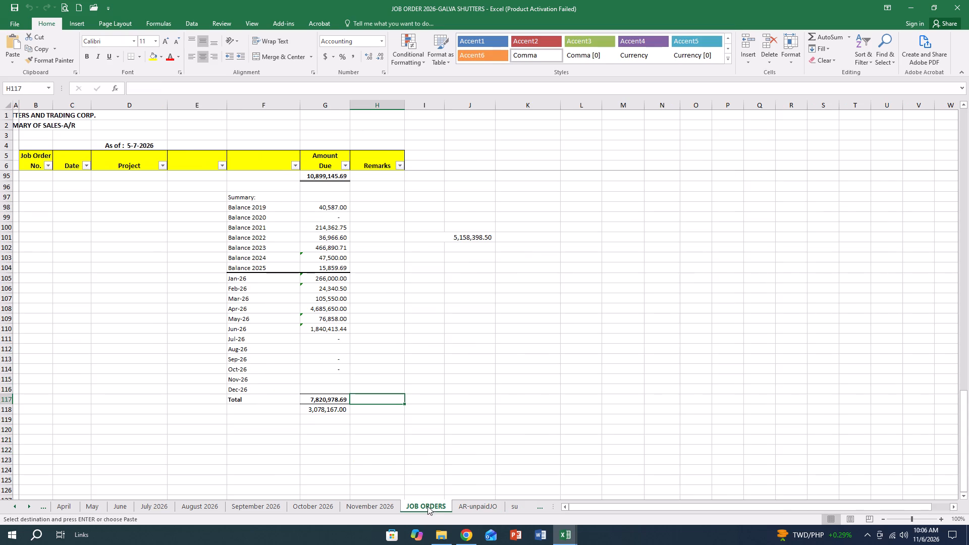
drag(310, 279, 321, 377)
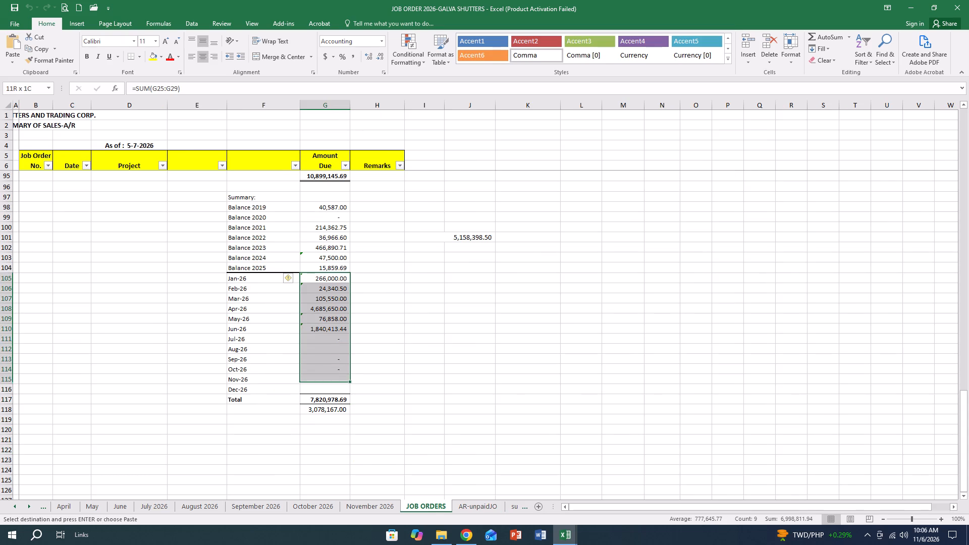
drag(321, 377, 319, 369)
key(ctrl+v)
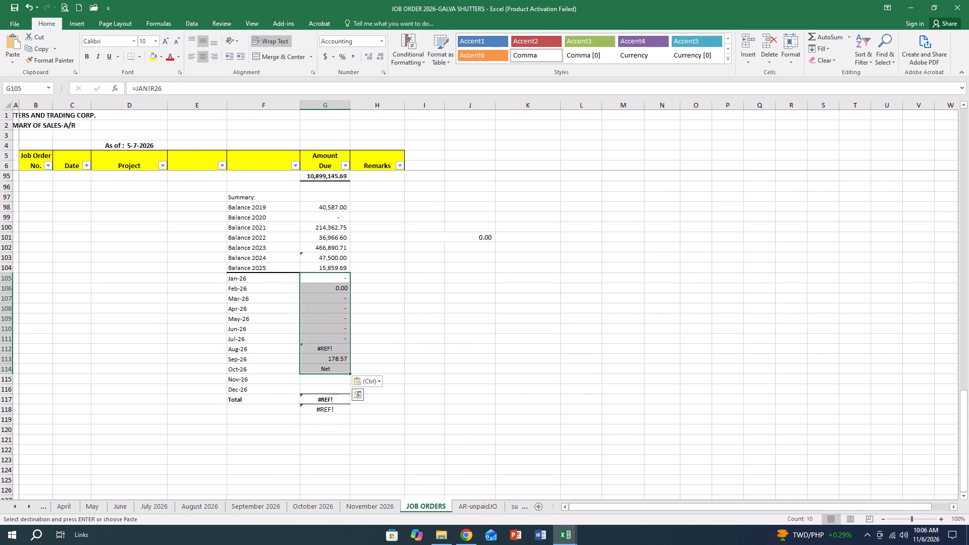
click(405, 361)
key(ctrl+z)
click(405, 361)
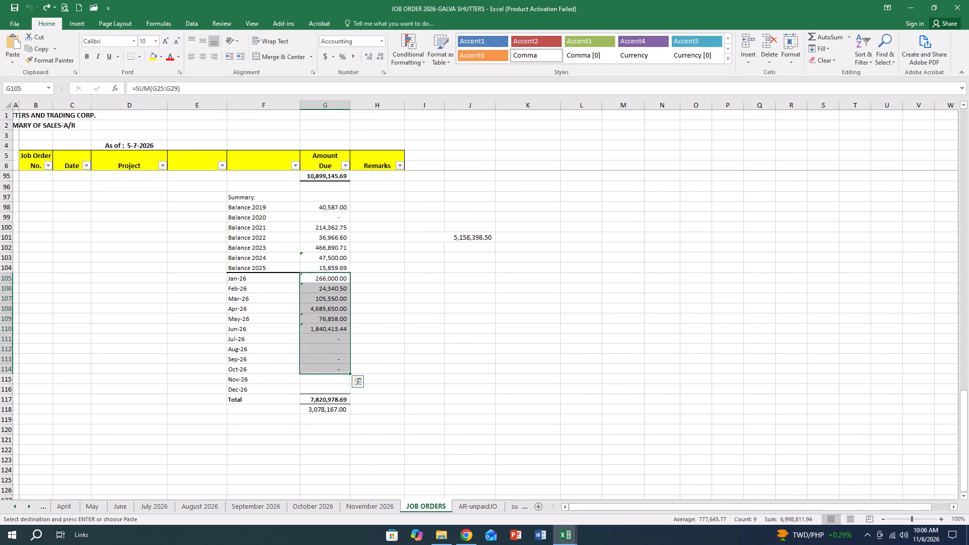
Open the sumJO-2026 sheet at its latest job order entries and save the workbook.
click(479, 508)
click(512, 509)
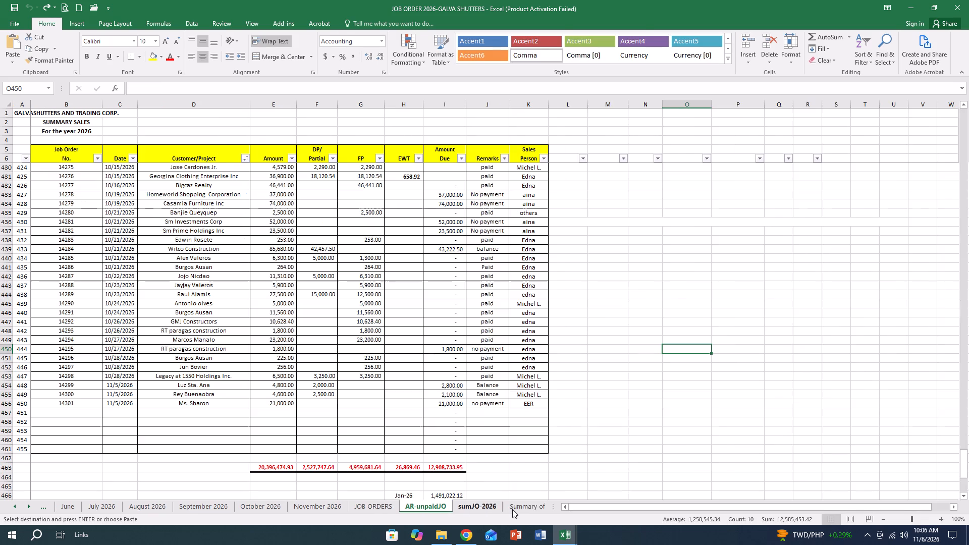
click(135, 434)
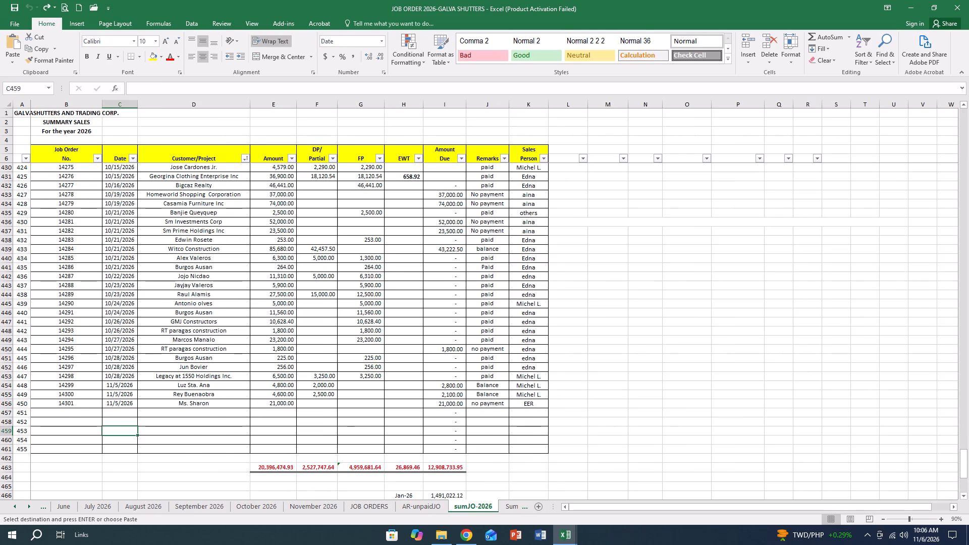
scroll(161, 408, up, 4)
scroll(161, 408, down, 5)
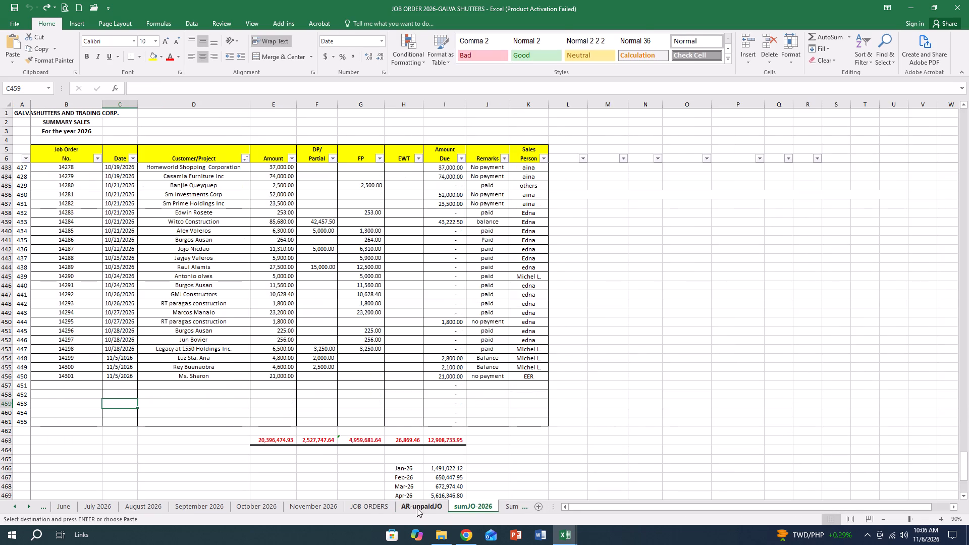
key(ctrl+s)
key(ctrl+s)
key(ctrl+s)
key(ctrl+s)
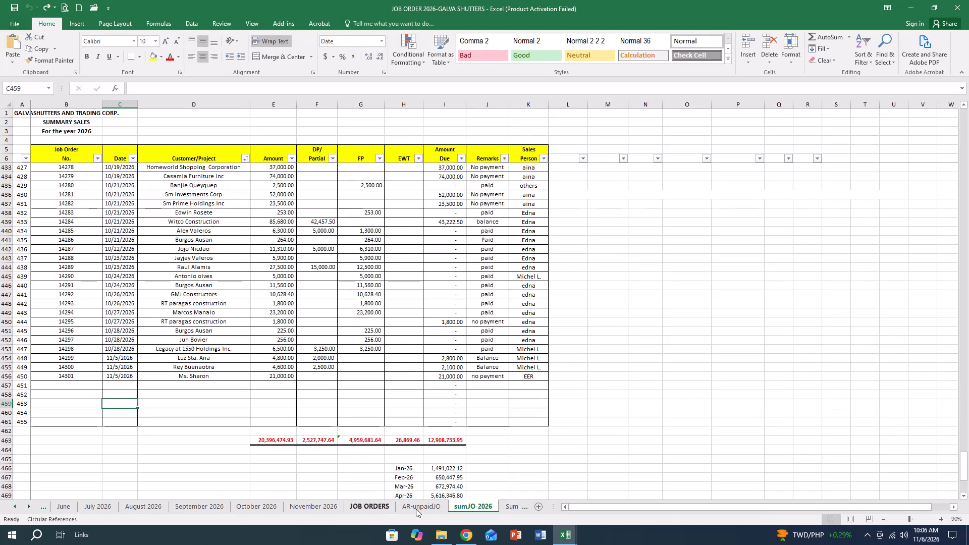
Review the sumJO-2026 entries from job order 14138 through 14193, marking the reading place by selecting rows 315 and 348.
scroll(425, 429, down, 4)
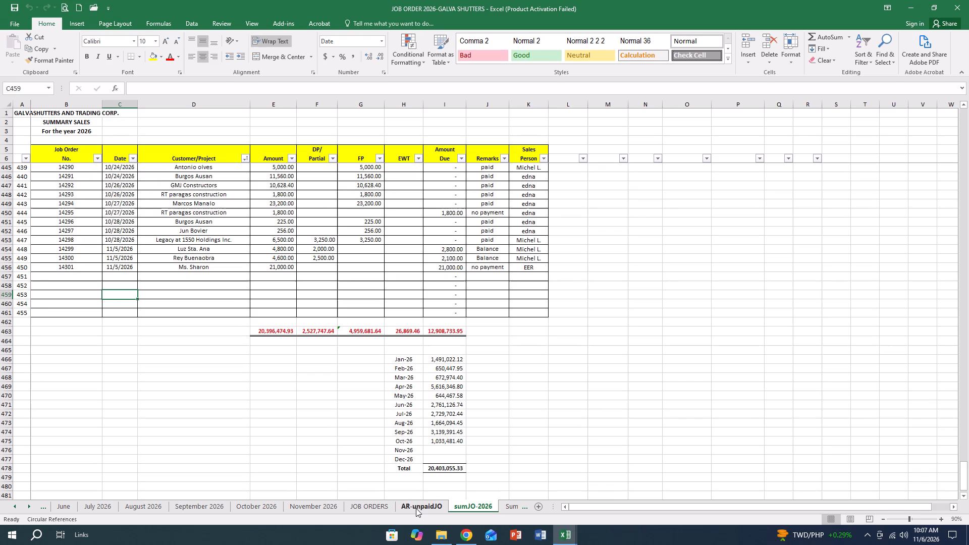
scroll(178, 316, up, 3)
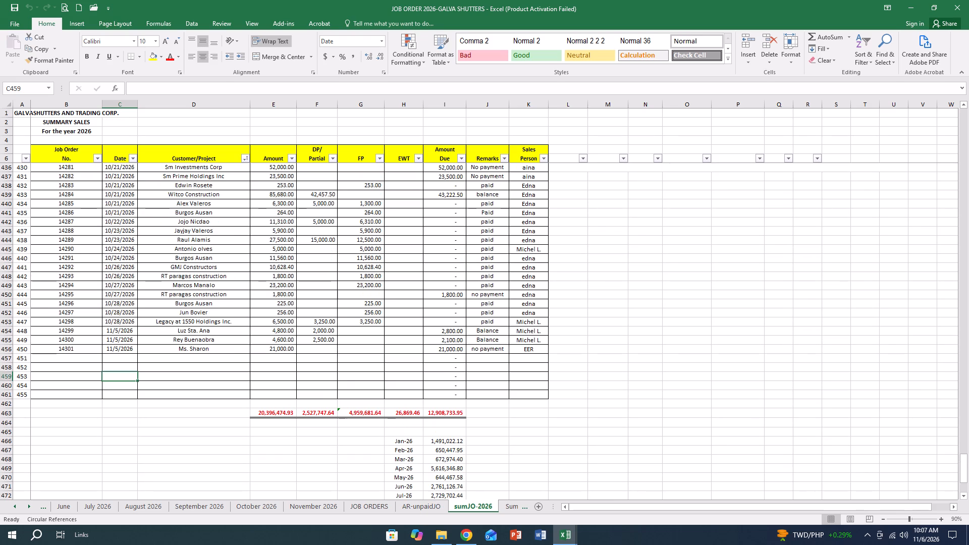
scroll(76, 332, up, 16)
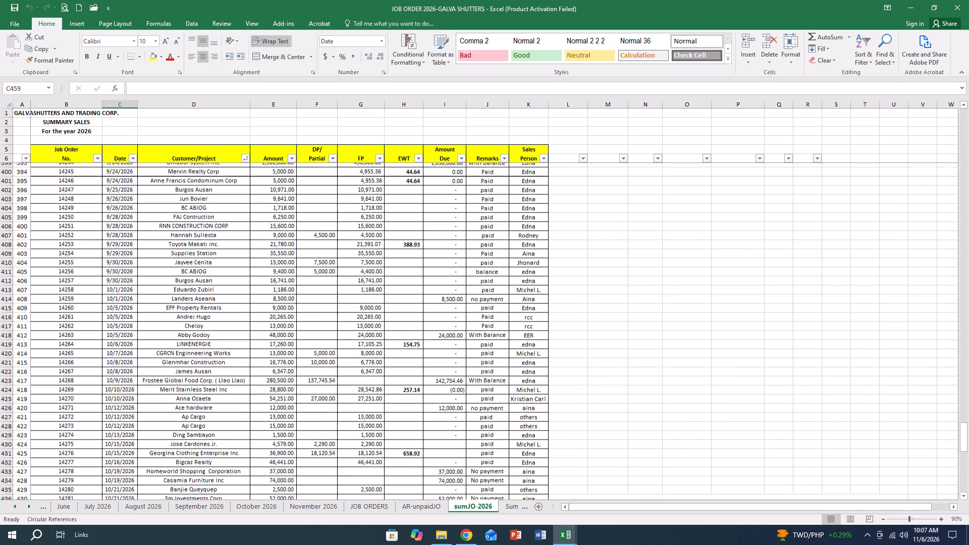
scroll(77, 331, up, 20)
scroll(77, 331, up, 9)
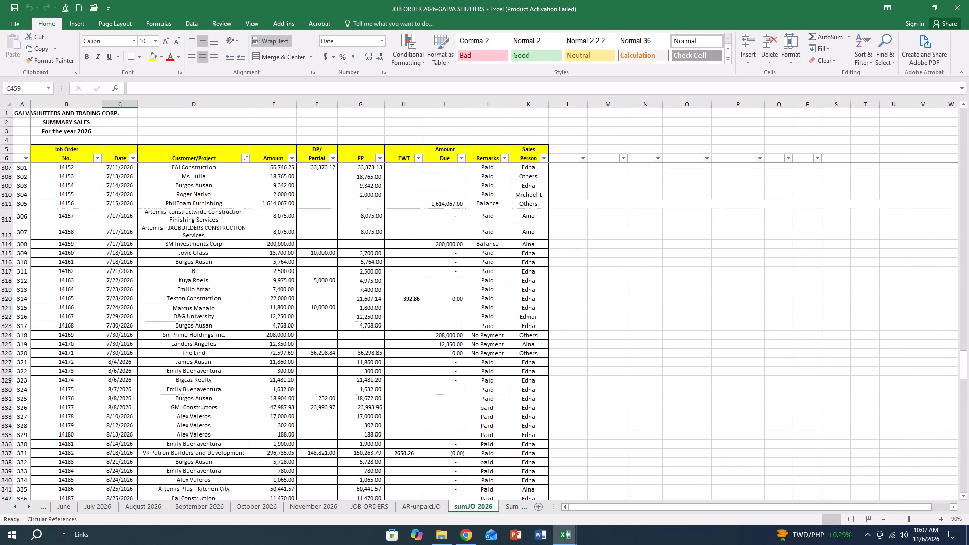
scroll(77, 331, up, 10)
scroll(171, 328, up, 1)
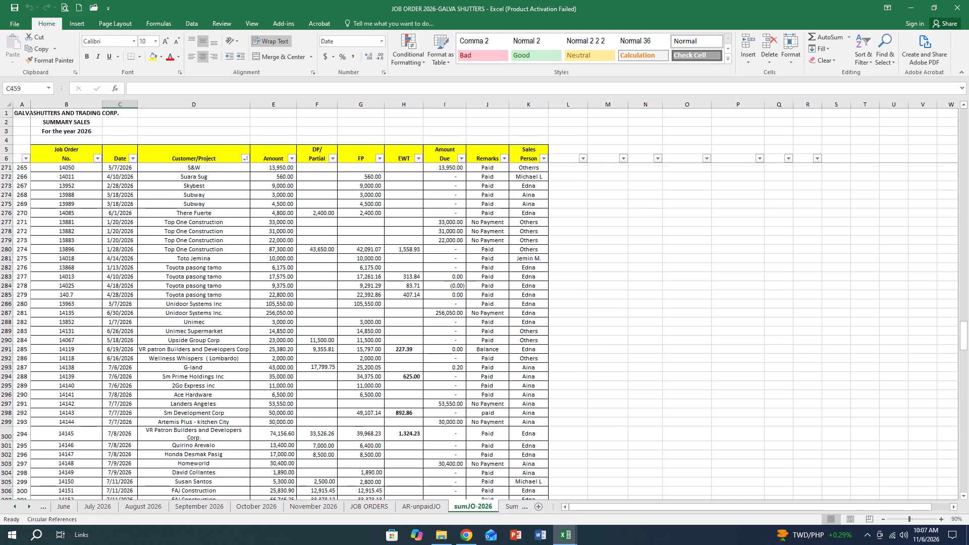
scroll(171, 328, up, 3)
scroll(115, 336, down, 4)
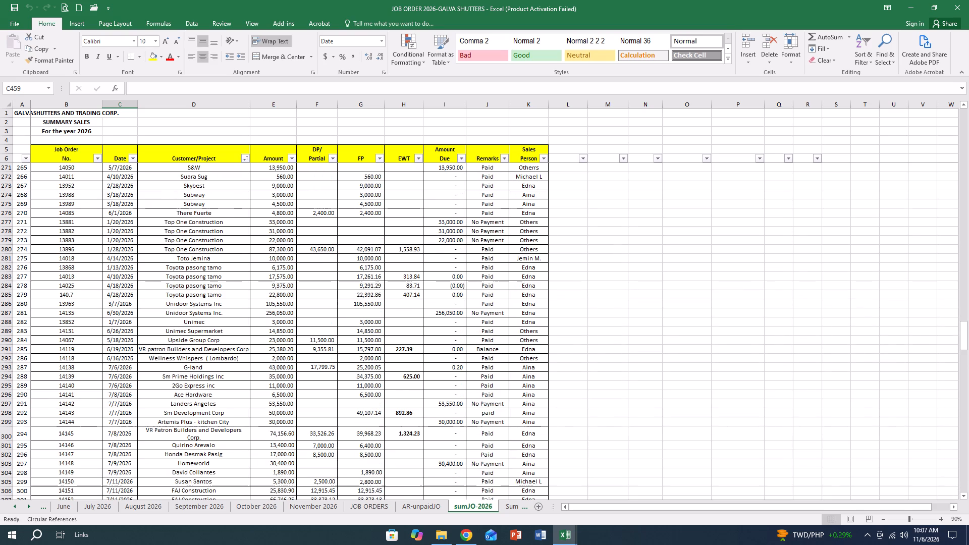
scroll(115, 336, down, 4)
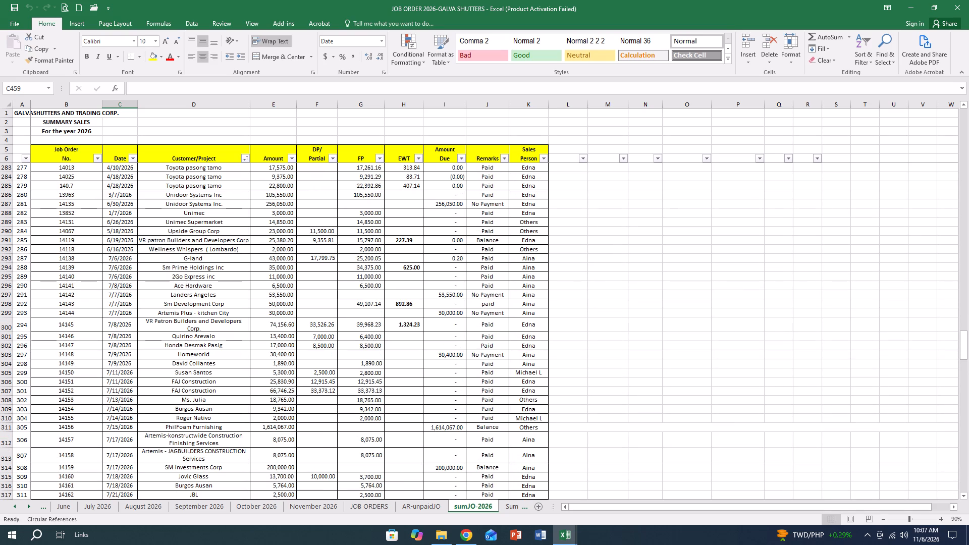
click(83, 258)
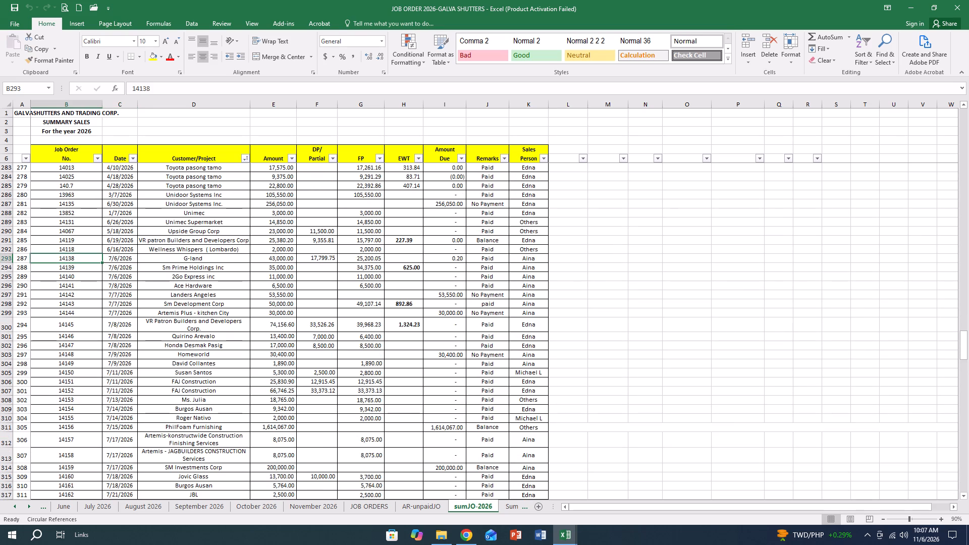
scroll(85, 266, down, 1)
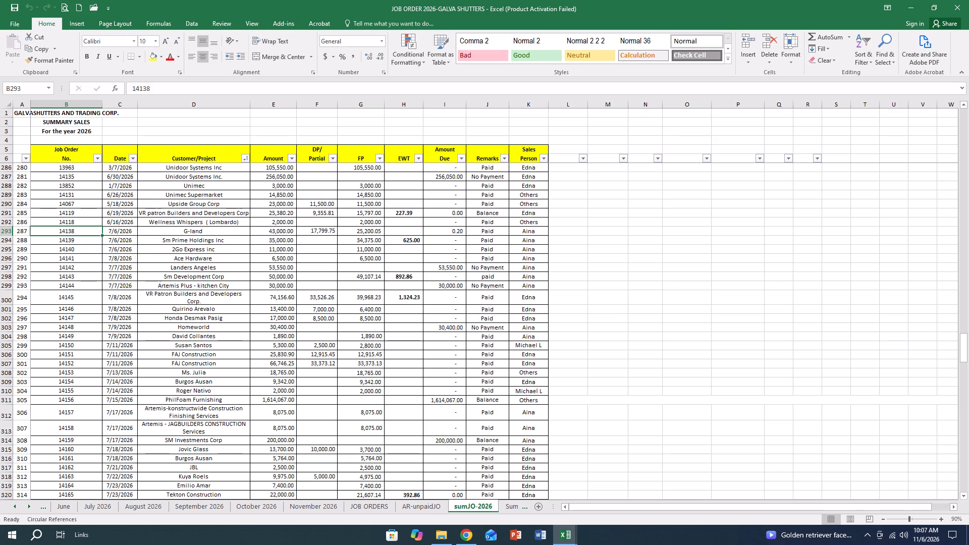
click(5, 450)
scroll(82, 380, down, 9)
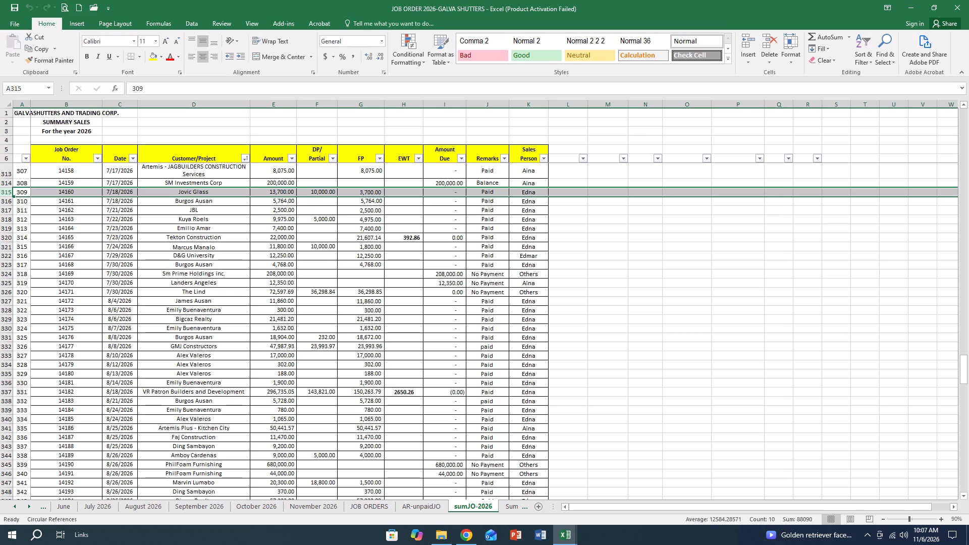
click(1, 493)
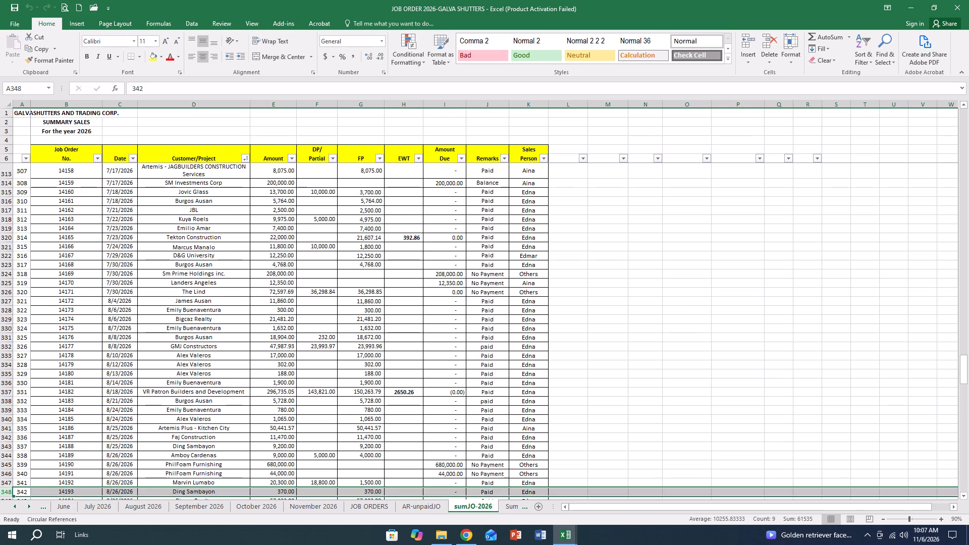
Review the remaining sumJO-2026 entries from job order 14193 through 14301, marking the reading place at rows 375, 406 and 435.
scroll(92, 341, down, 9)
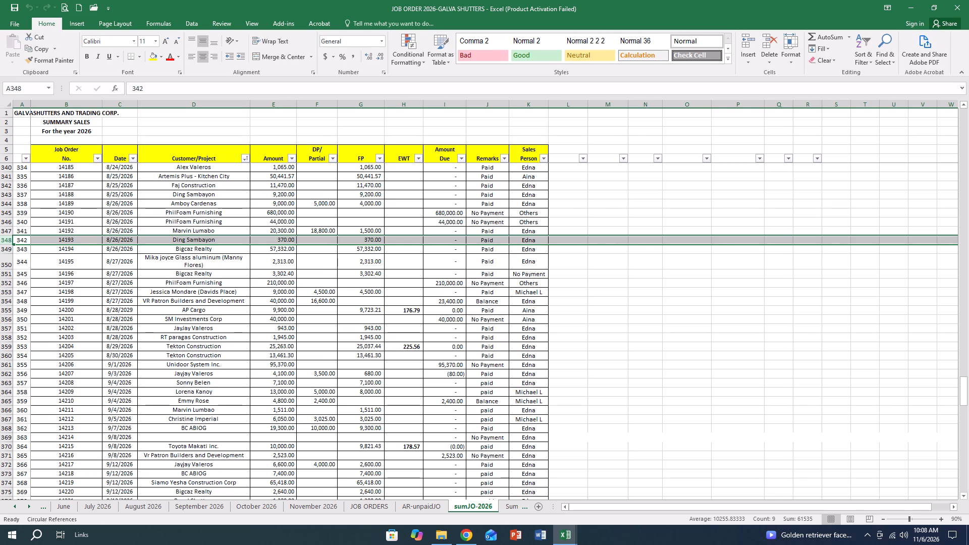
click(9, 493)
scroll(89, 388, down, 10)
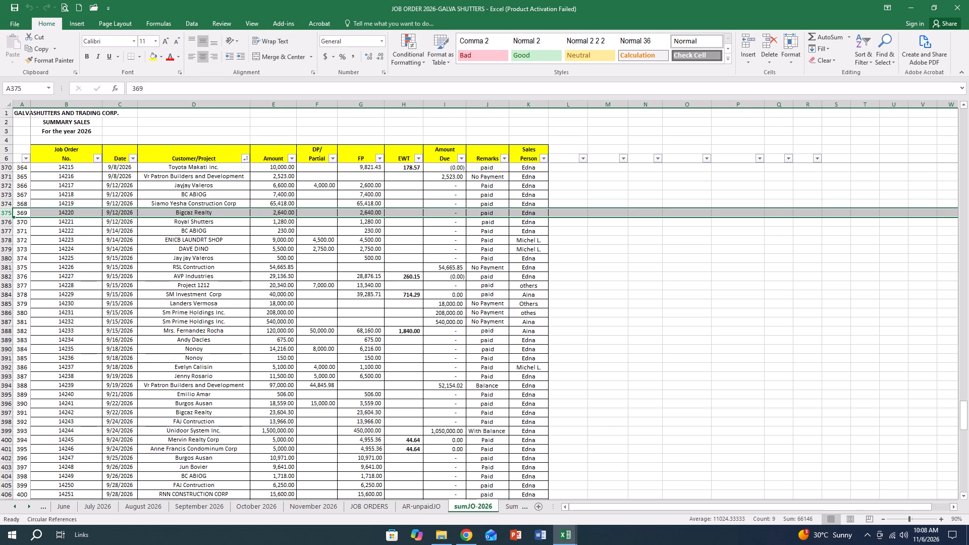
click(5, 494)
scroll(79, 393, down, 10)
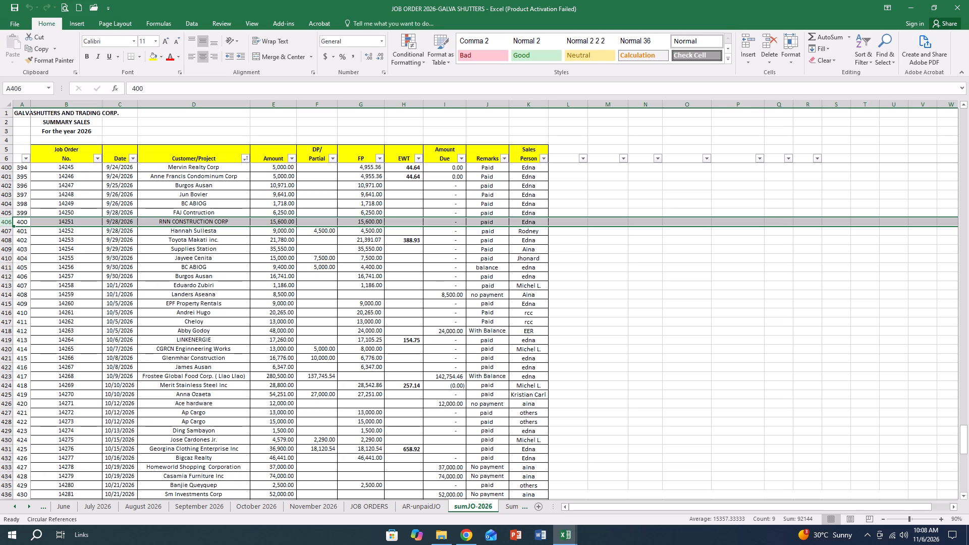
click(7, 486)
scroll(113, 353, down, 9)
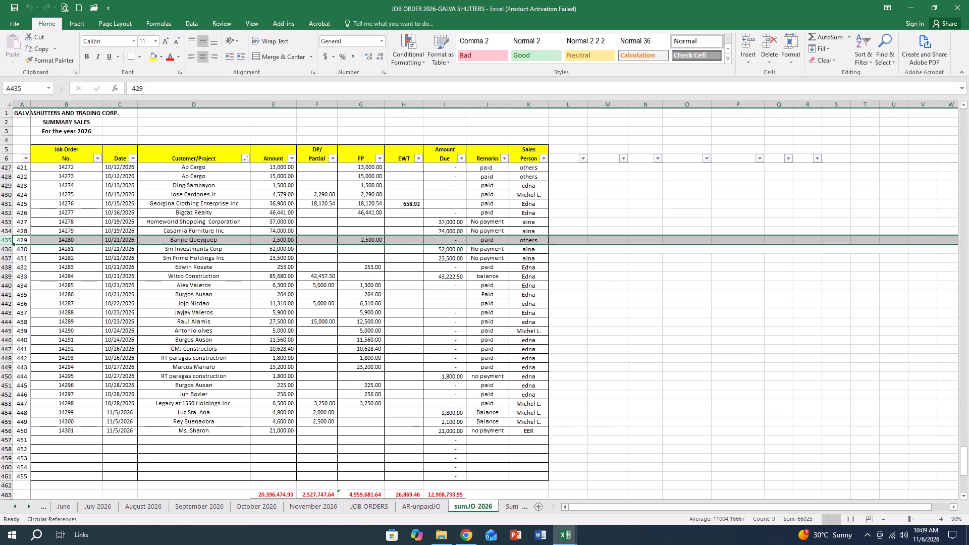
scroll(66, 371, down, 3)
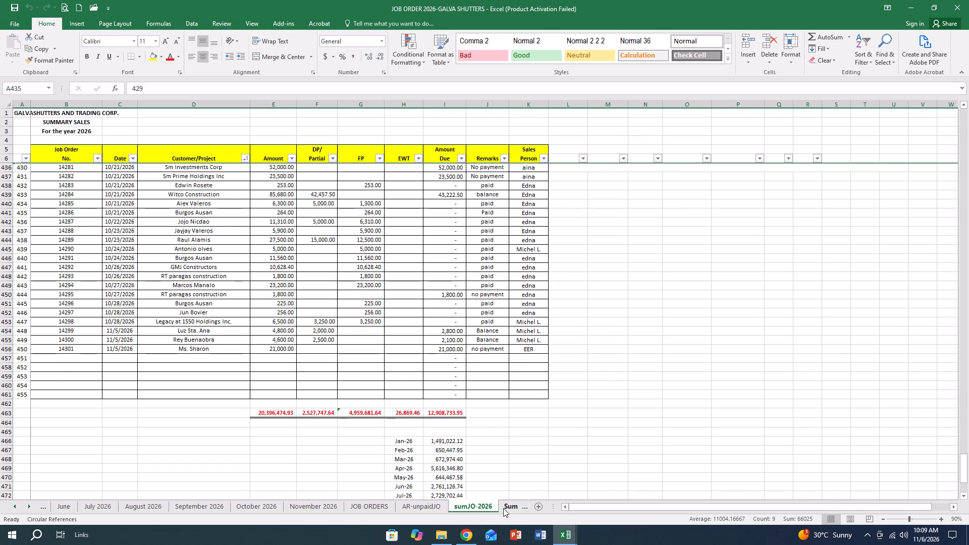
Review the AR-unpaidJO list of unpaid job orders and compare its balance summary with the one in JOB ORDERS.
click(422, 499)
click(421, 507)
click(409, 430)
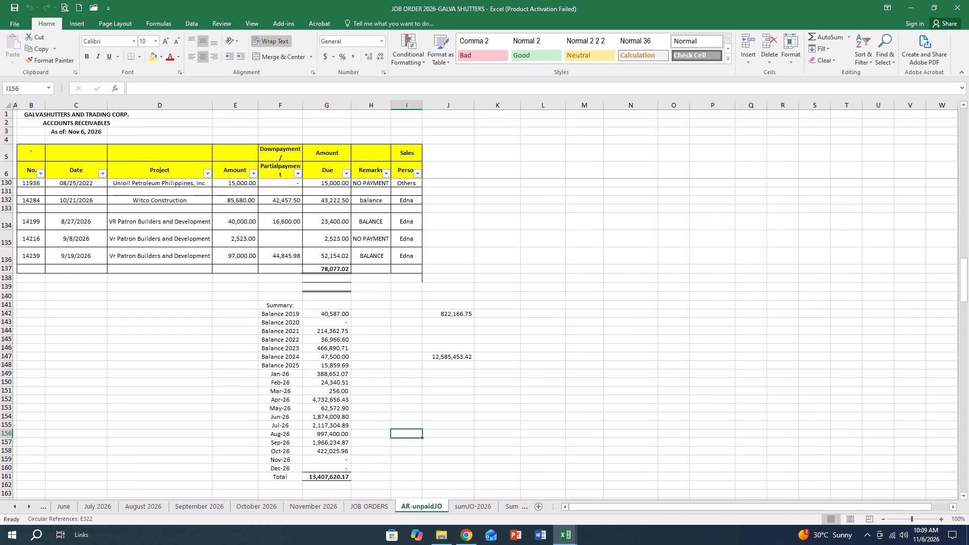
scroll(153, 343, up, 7)
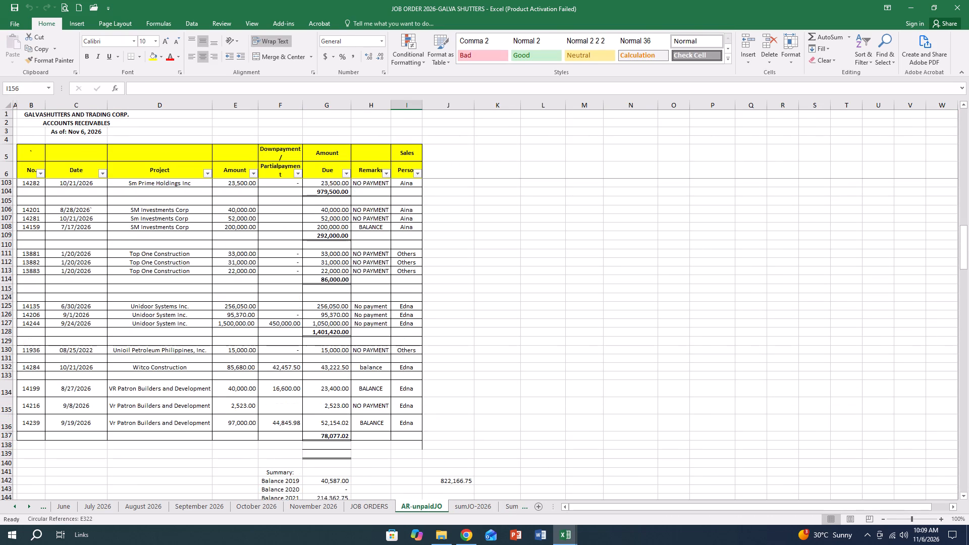
scroll(153, 343, up, 4)
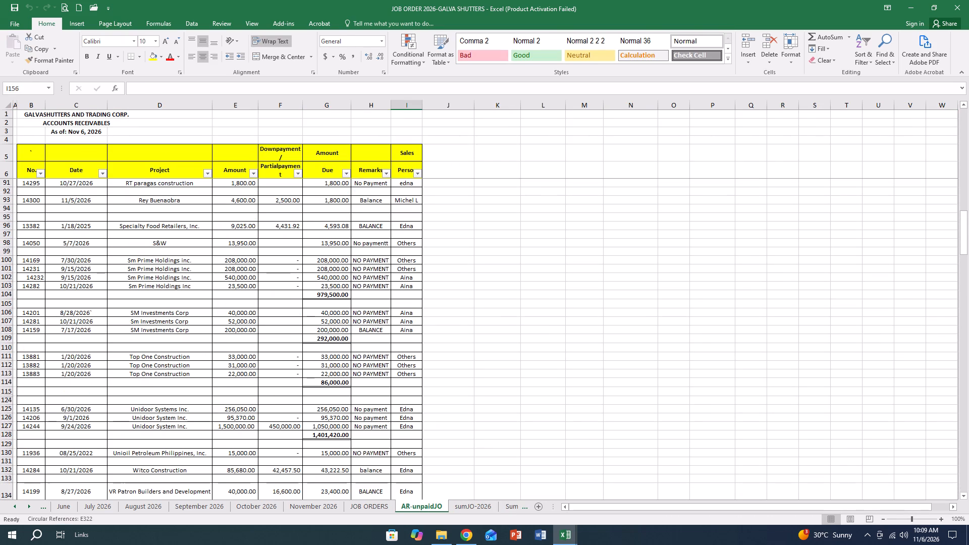
scroll(153, 343, up, 7)
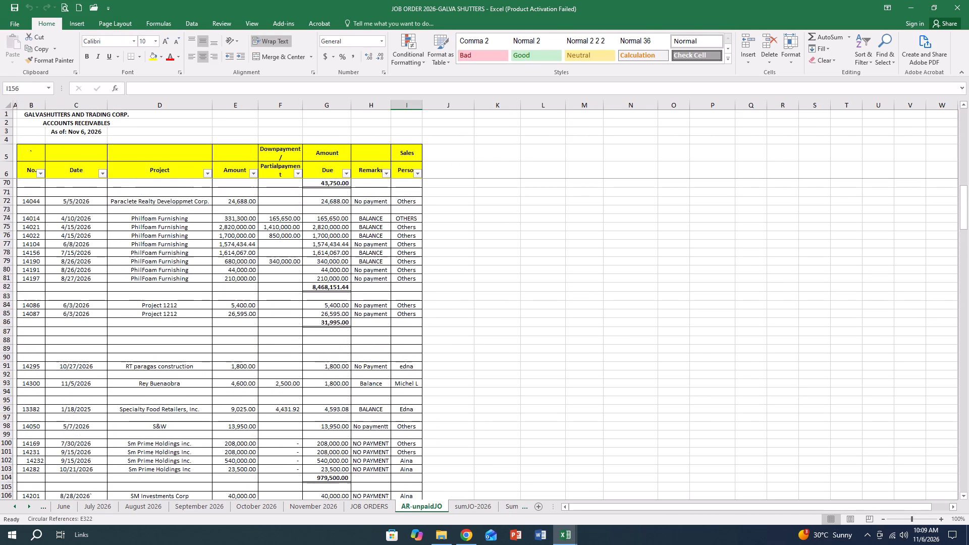
scroll(153, 343, up, 17)
scroll(153, 343, up, 4)
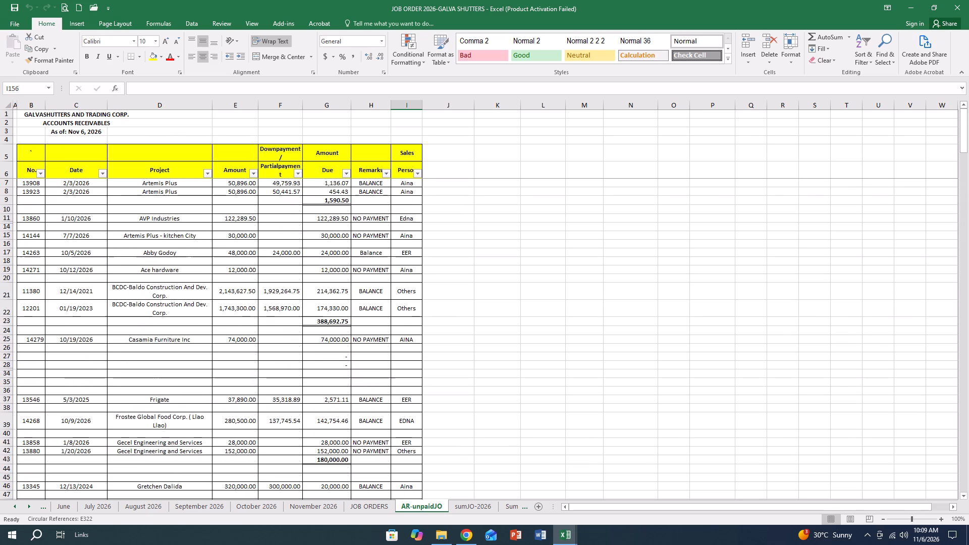
scroll(153, 343, up, 10)
scroll(153, 343, down, 16)
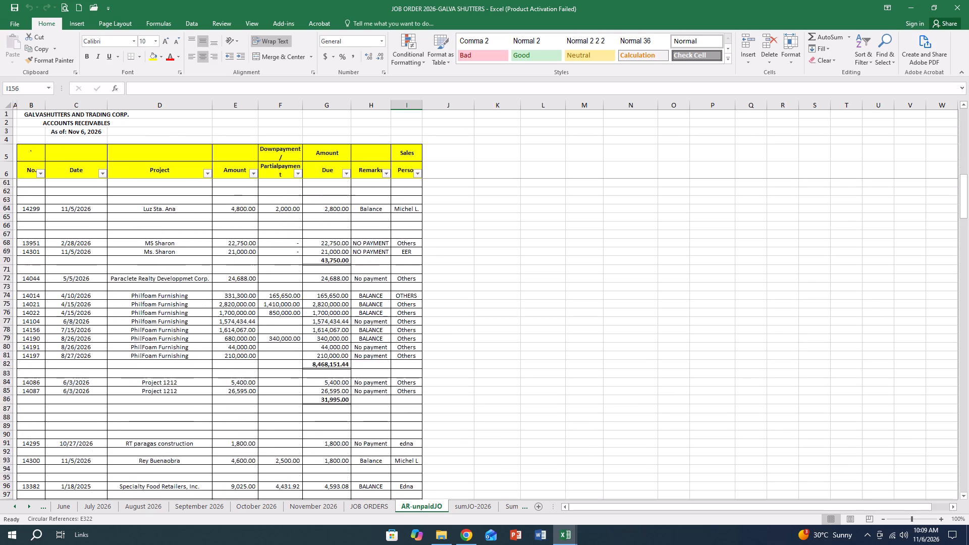
scroll(153, 343, down, 9)
scroll(153, 343, down, 18)
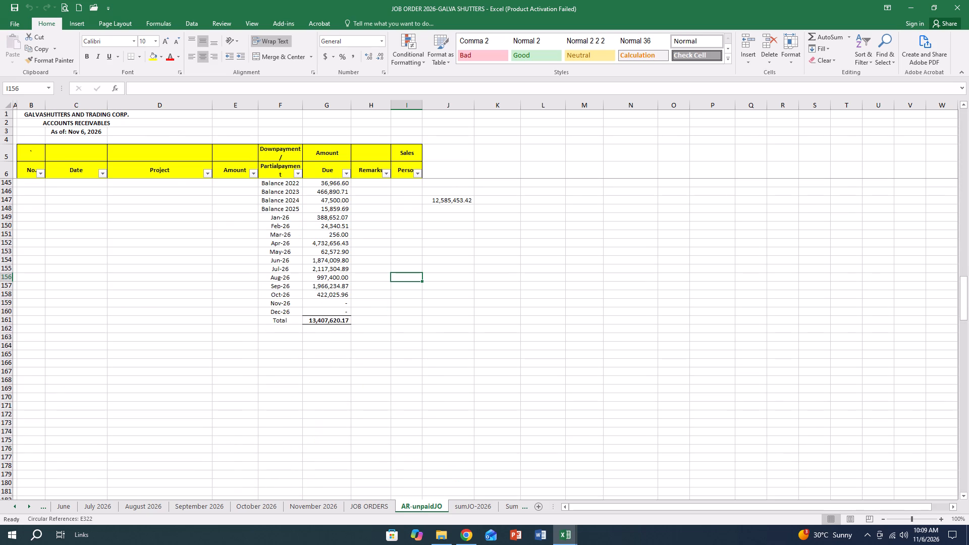
scroll(318, 426, up, 3)
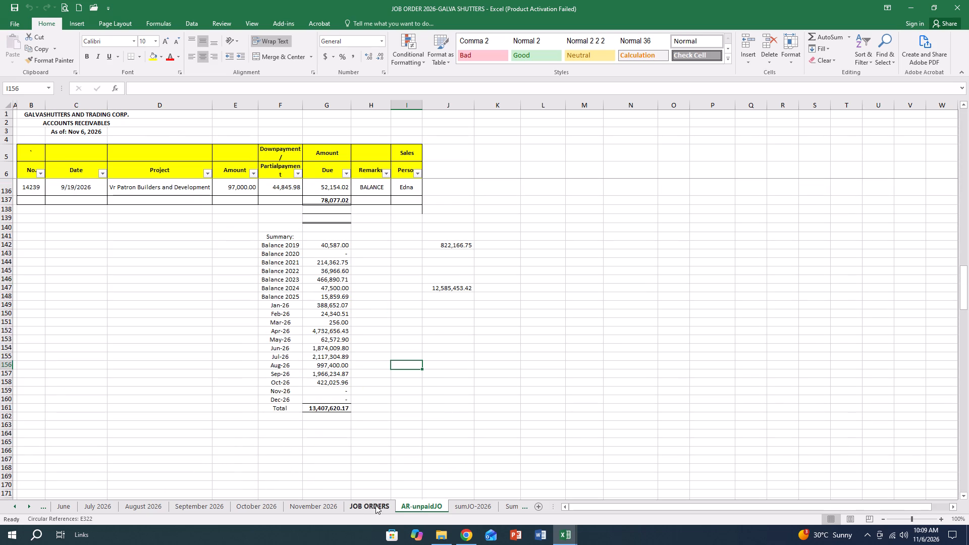
click(375, 505)
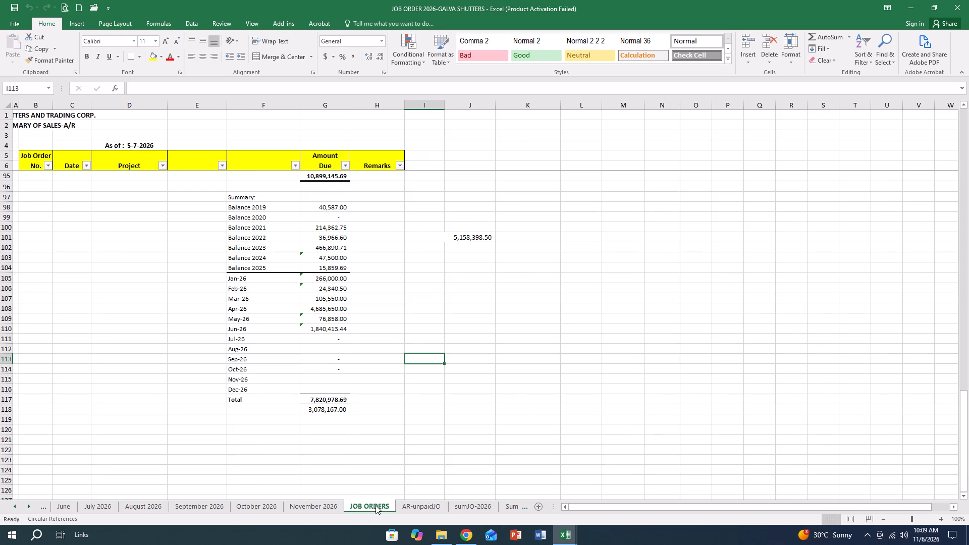
click(429, 508)
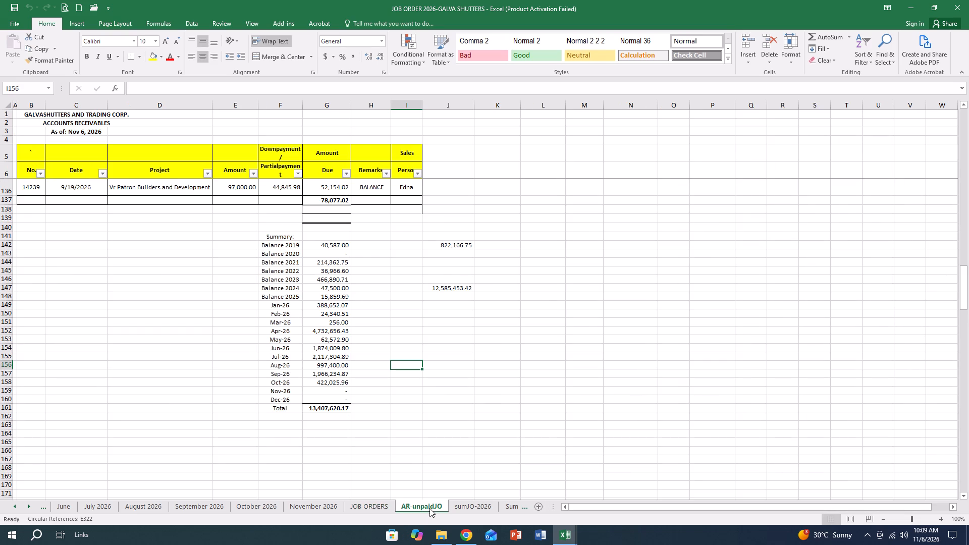
Examine the formulas behind the two side totals in J142 and J147 next to the AR-unpaidJO summary.
double_click(451, 244)
key(Escape)
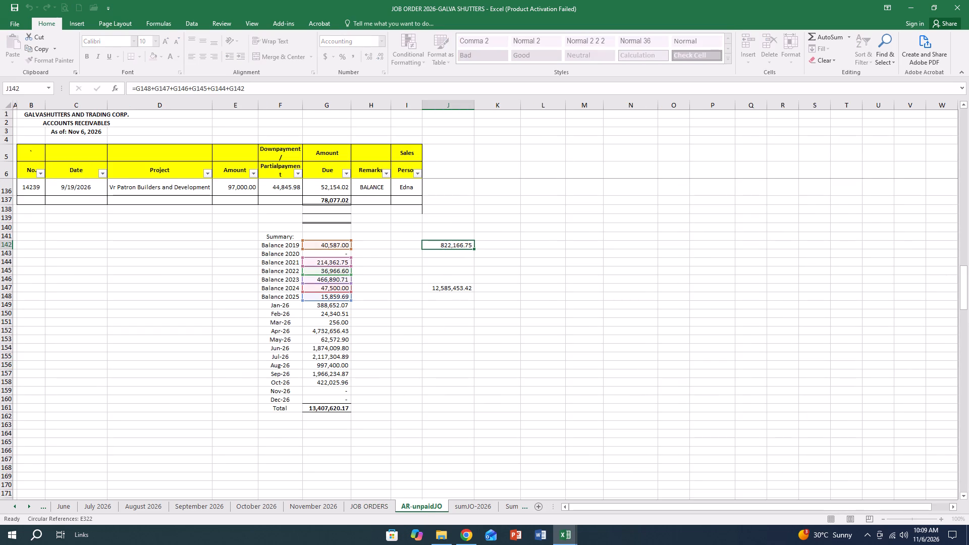
key(Escape)
double_click(447, 289)
key(Escape)
key(Escape)
key(Escape)
key(Escape)
key(Escape)
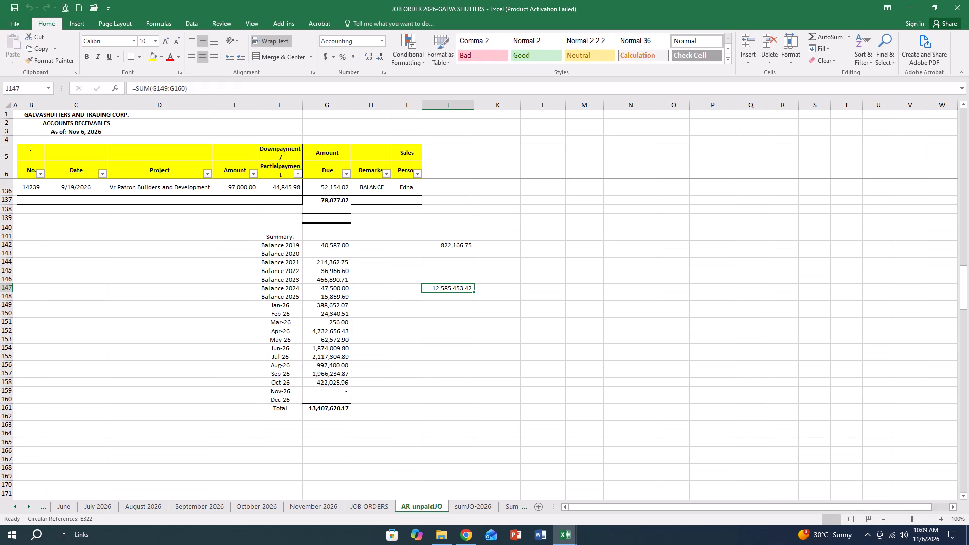
Remove the borders from the Balance 2025 row (F104:G104) in the JOB ORDERS summary.
click(377, 504)
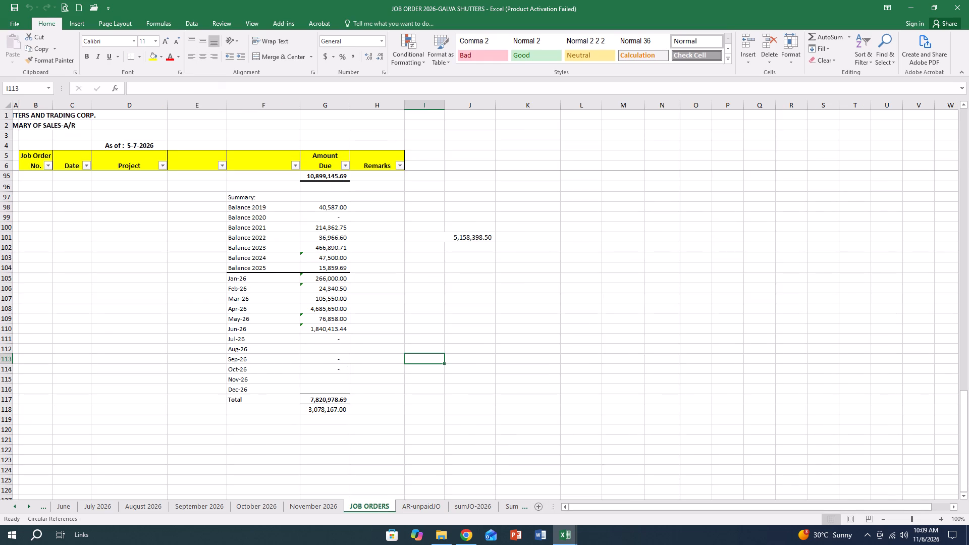
click(248, 268)
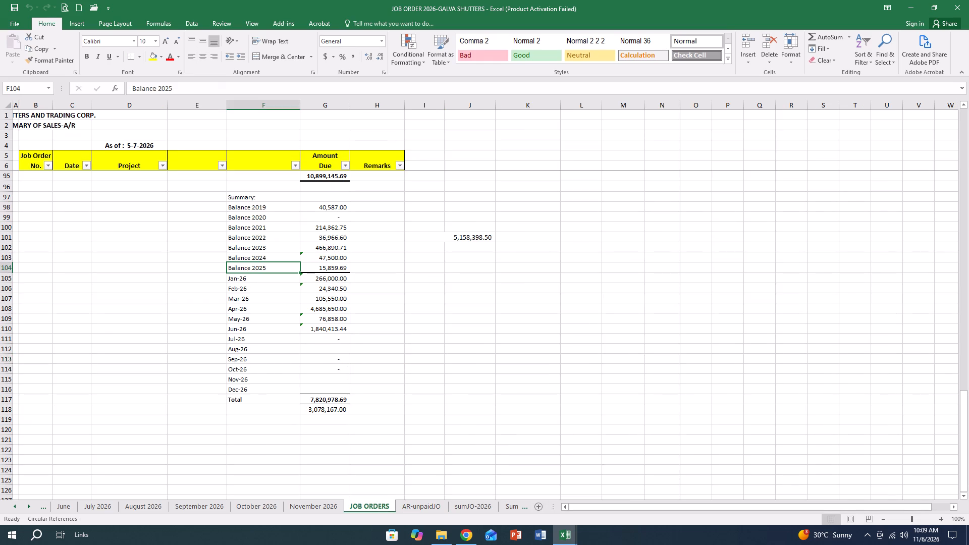
drag(237, 269, 327, 269)
click(140, 55)
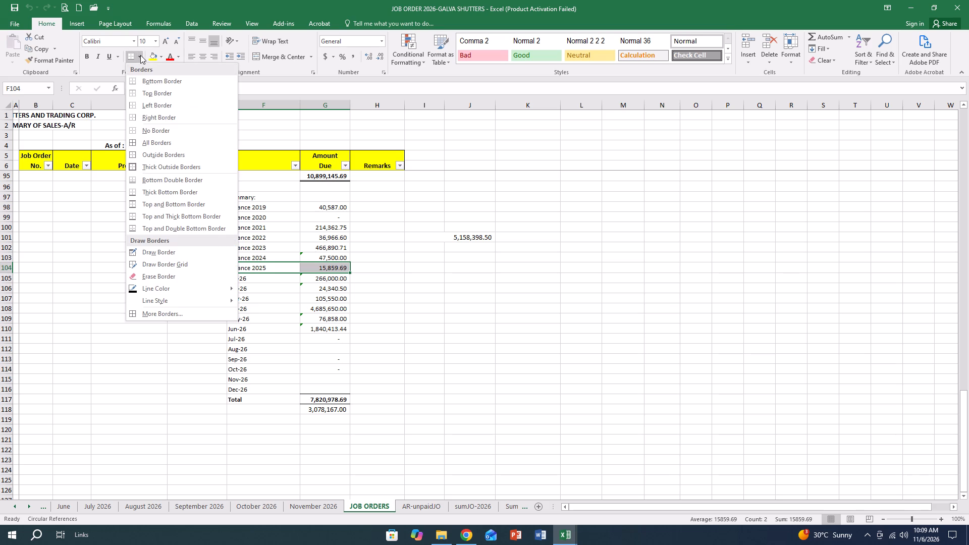
click(161, 131)
click(496, 314)
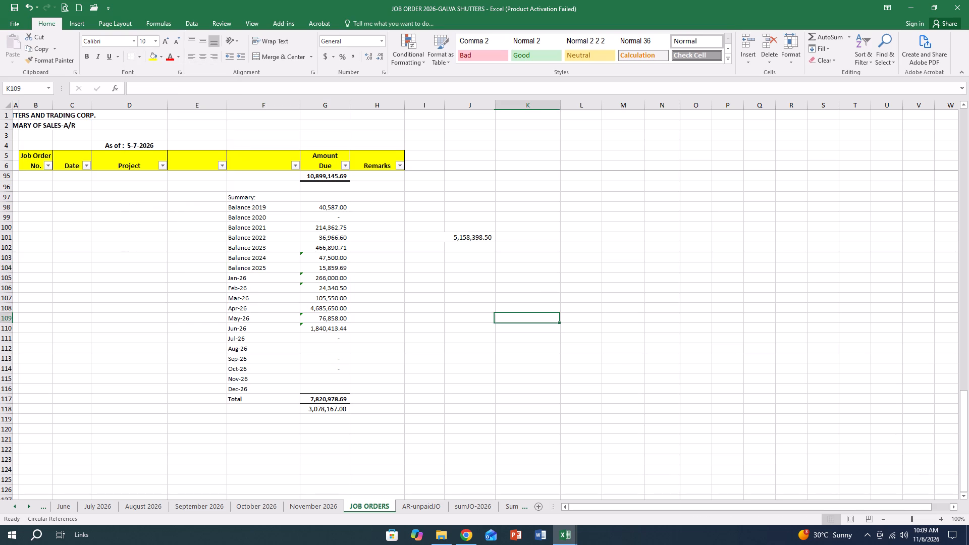
Clear the Jan-26 to Dec-26 amounts (G105:G116) in the JOB ORDERS summary.
drag(313, 277, 326, 391)
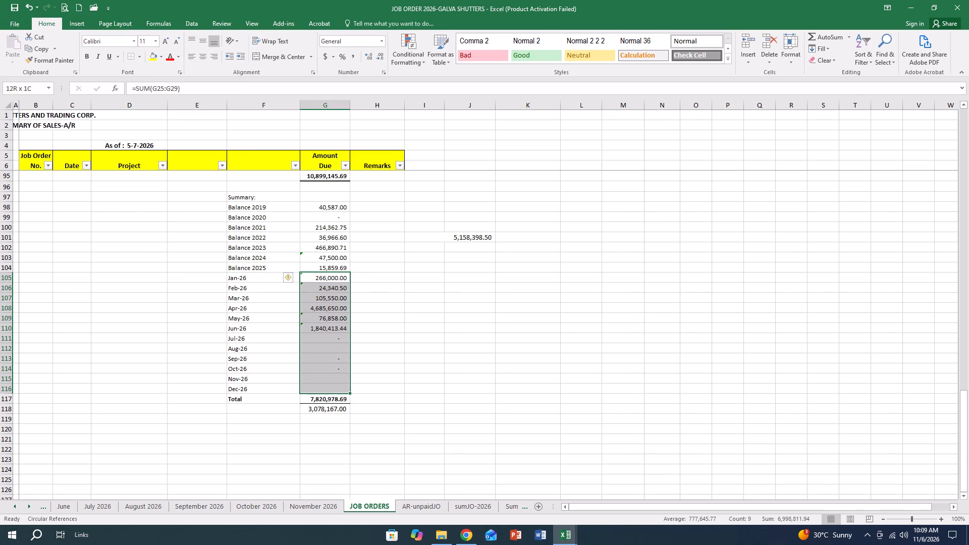
drag(326, 391, 326, 390)
key(Delete)
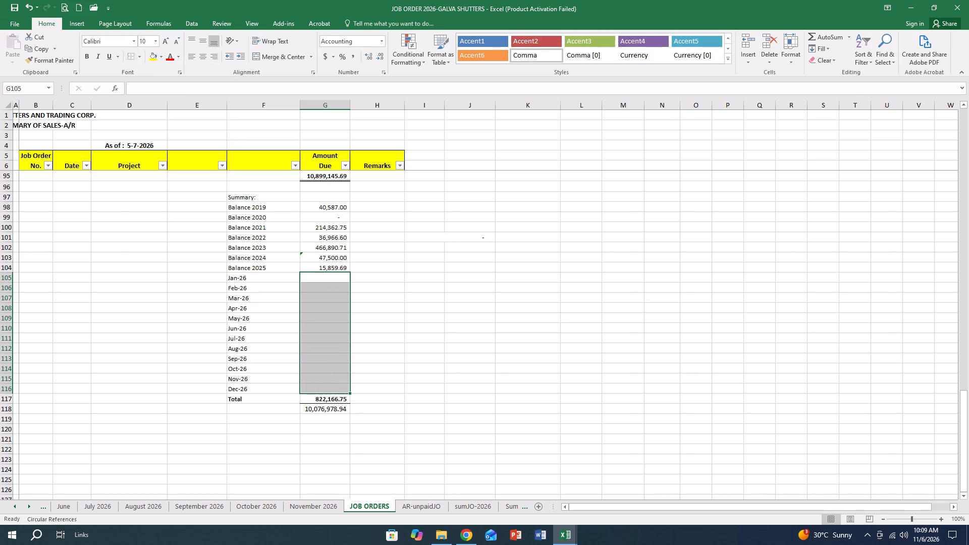
click(409, 345)
click(333, 277)
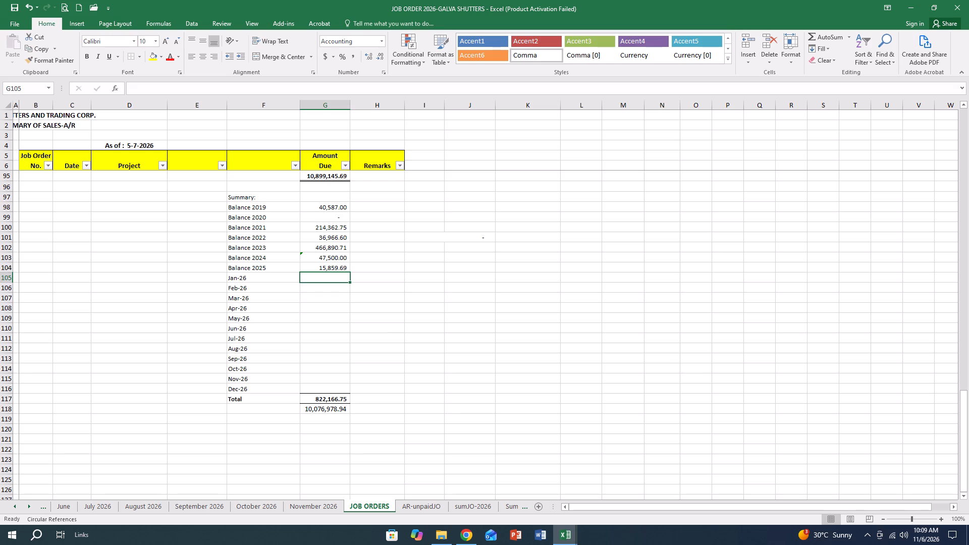
key(Delete)
Link the Jan-26 and Feb-26 amounts (G105, G106) in JOB ORDERS to AR-unpaidJO cells G149 and G150.
click(334, 275)
key(equal)
click(413, 504)
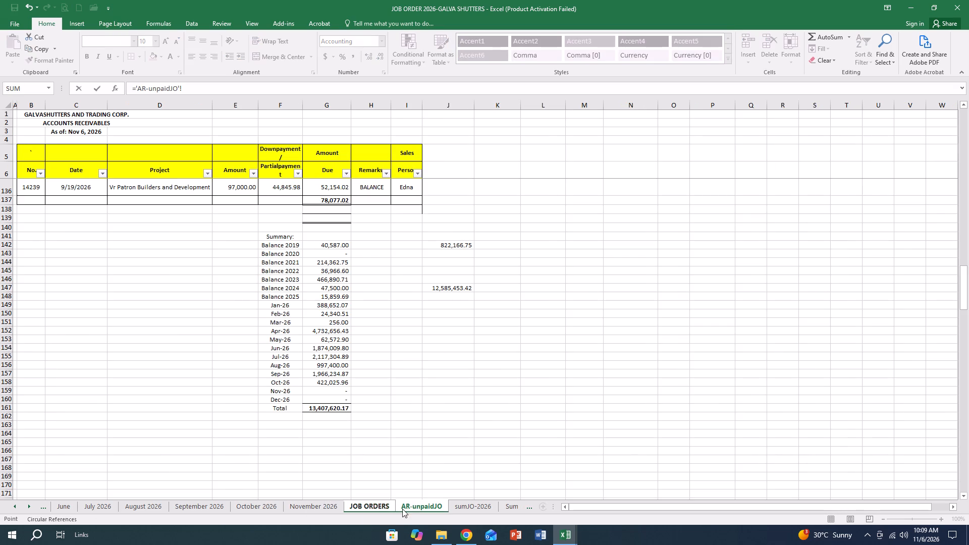
click(329, 306)
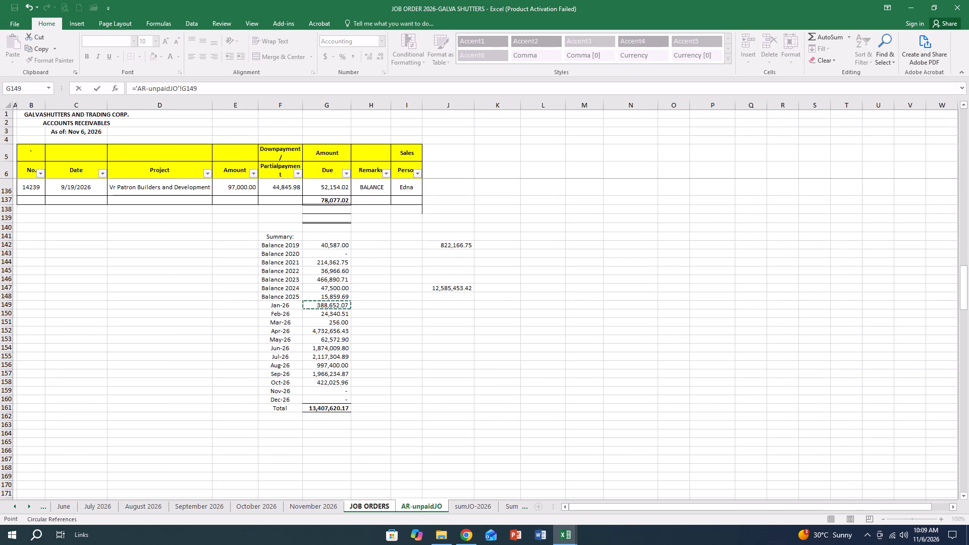
key(Return)
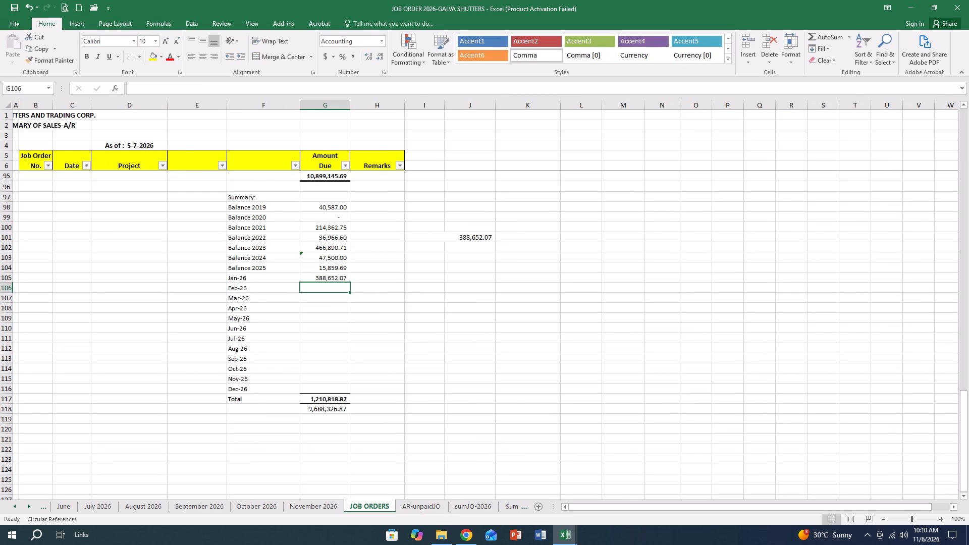
key(equal)
click(413, 506)
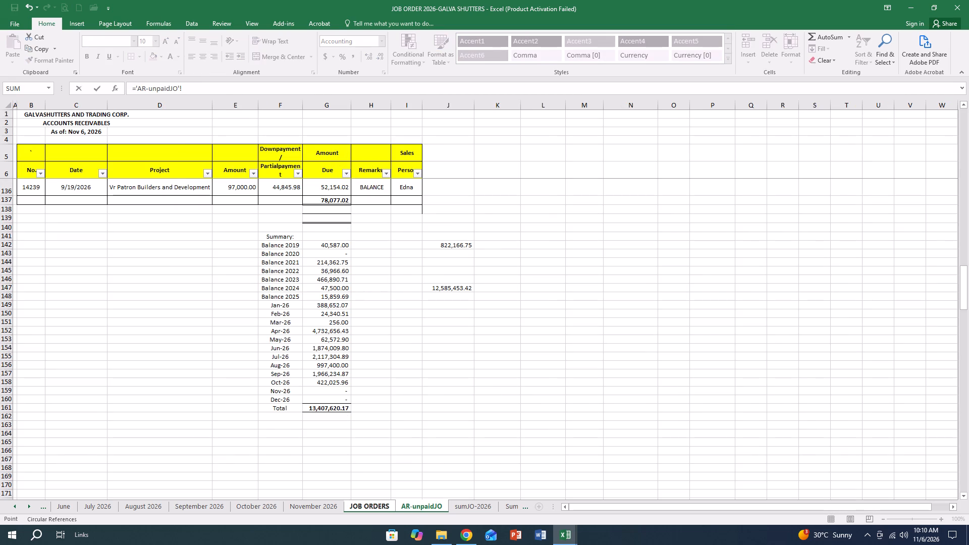
click(333, 315)
key(Return)
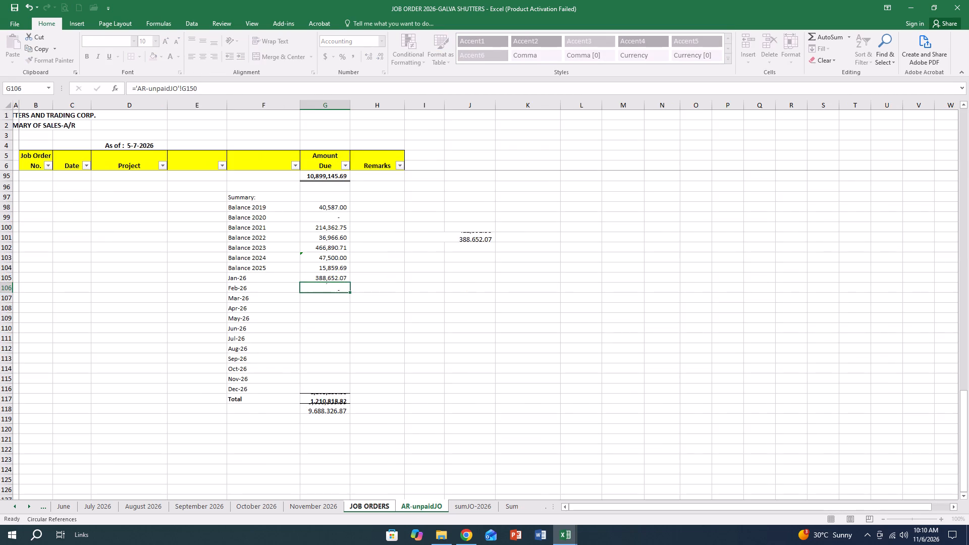
Link the Mar-26 and Apr-26 amounts (G107, G108) in JOB ORDERS to AR-unpaidJO cells G151 and G152.
key(equal)
click(422, 507)
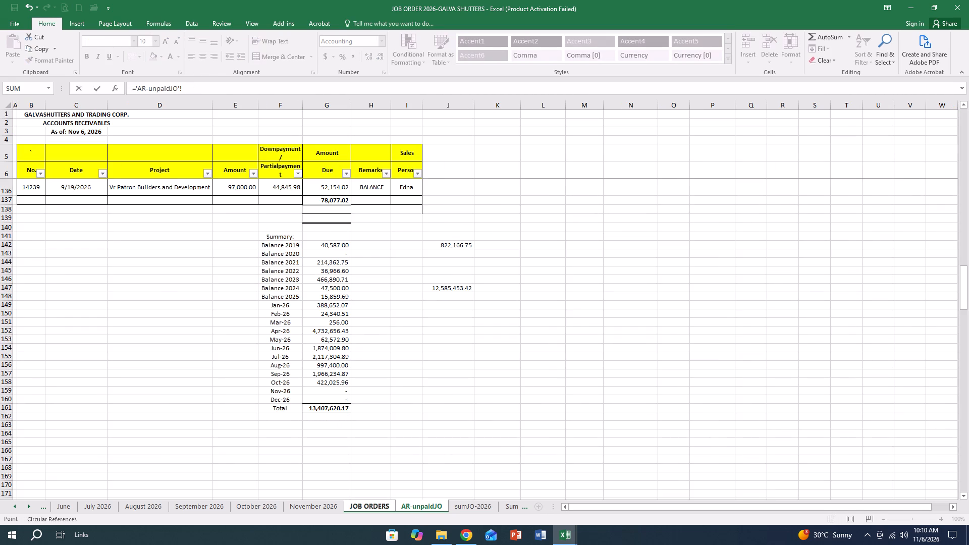
click(336, 322)
key(Return)
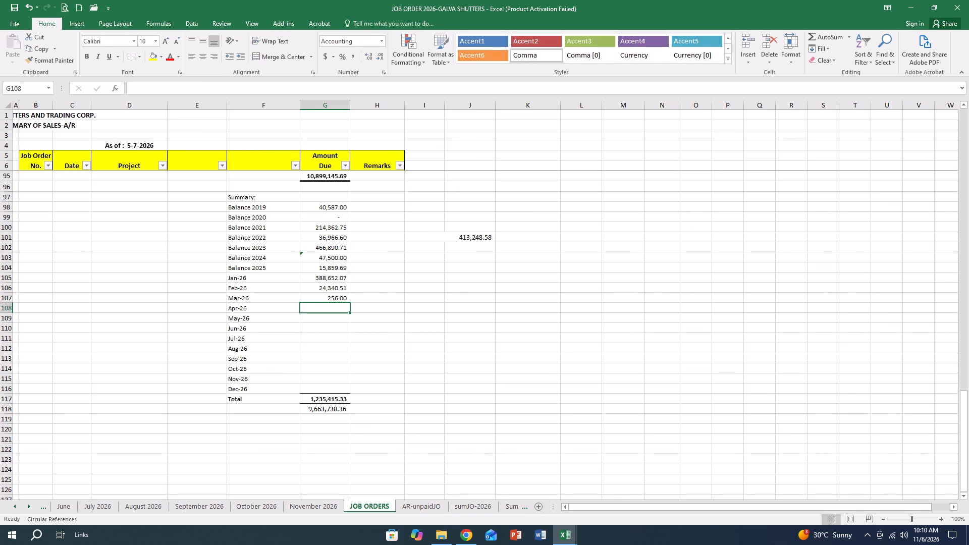
key(equal)
click(422, 509)
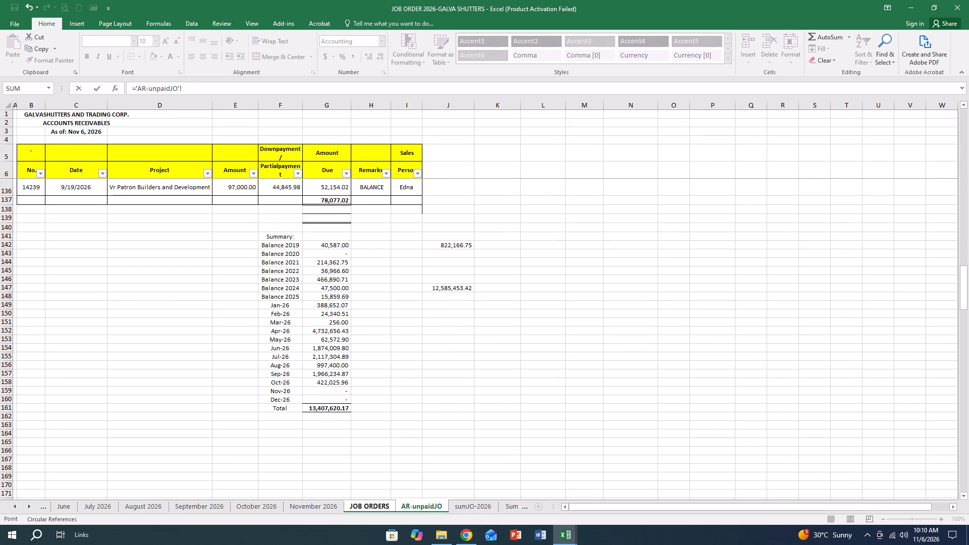
click(316, 329)
key(Return)
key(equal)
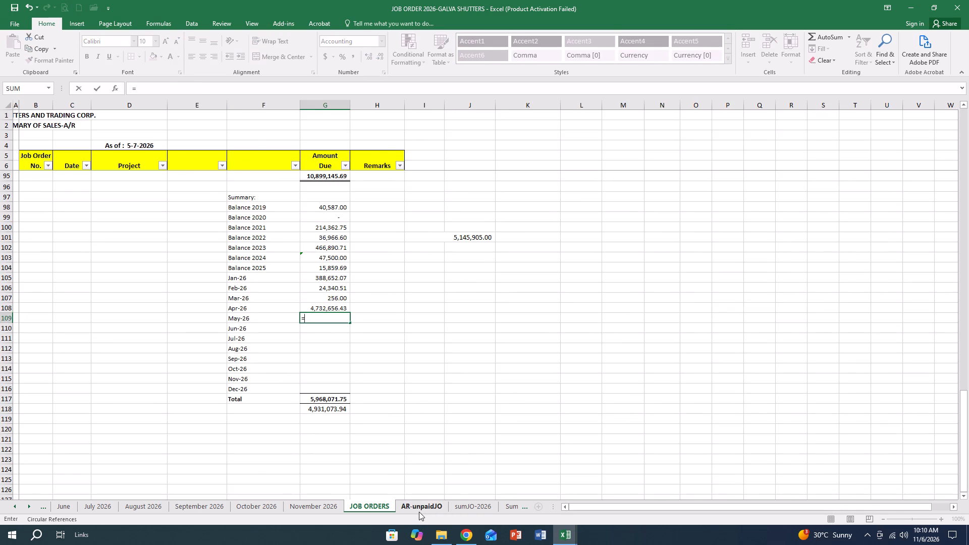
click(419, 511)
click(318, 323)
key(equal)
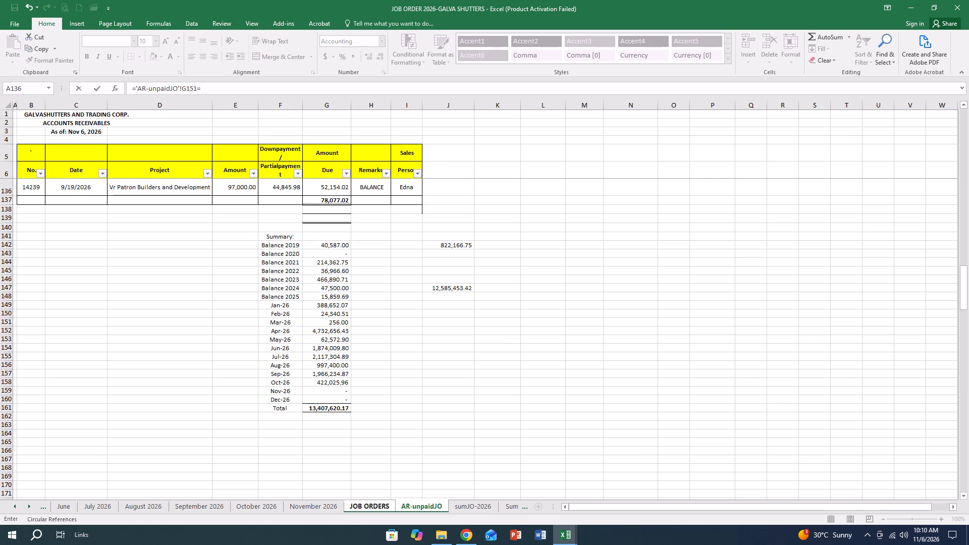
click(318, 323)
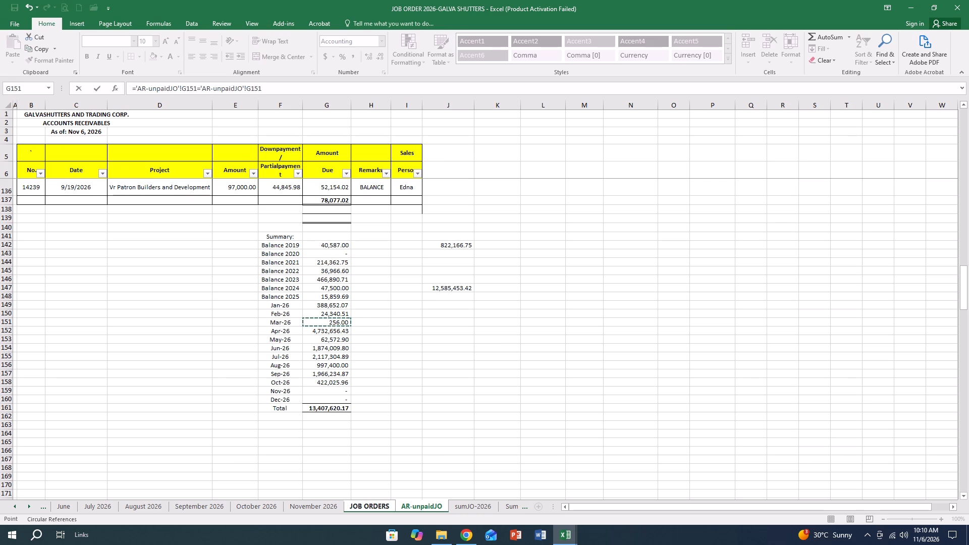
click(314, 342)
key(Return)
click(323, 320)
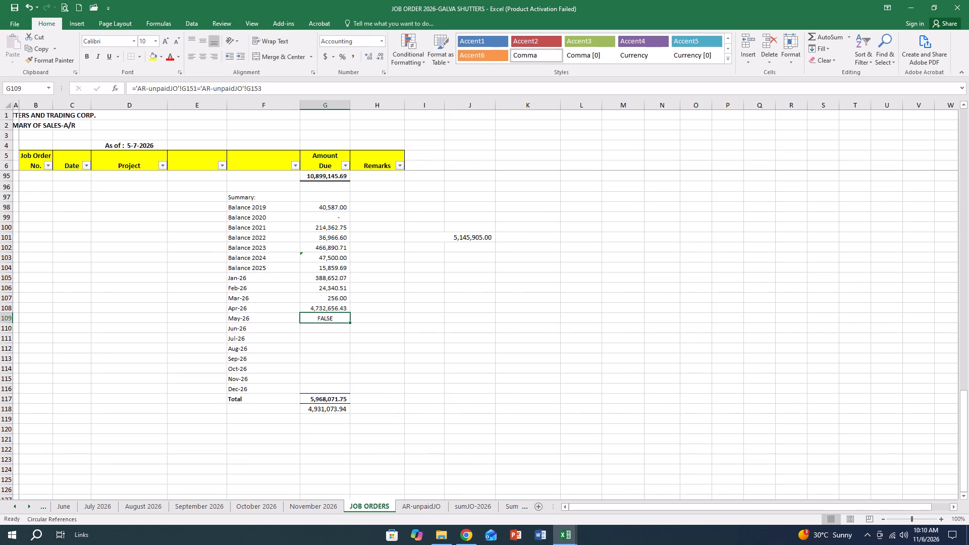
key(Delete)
Link the May-26 and Jun-26 amounts (G109, G110) in JOB ORDERS to AR-unpaidJO cells G153 and G154.
key(equal)
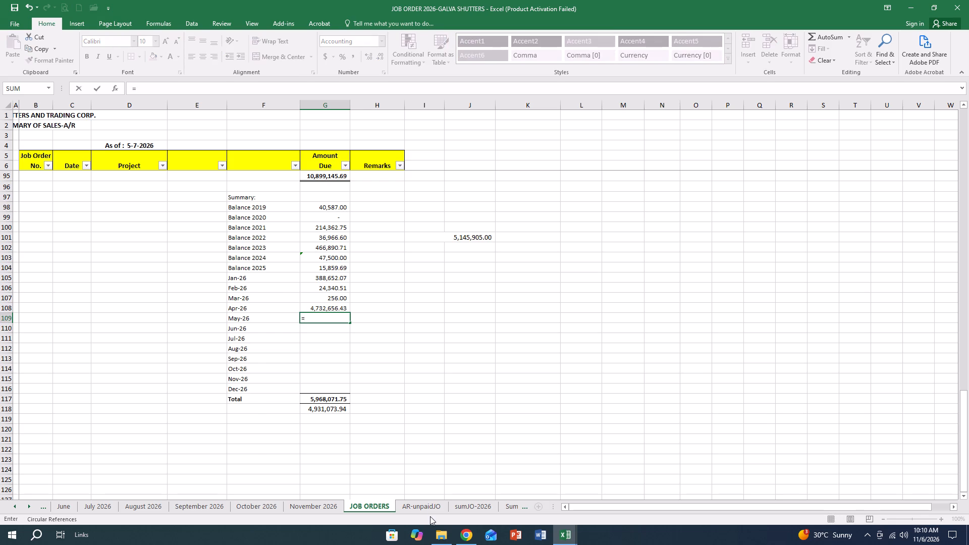
click(431, 509)
click(320, 340)
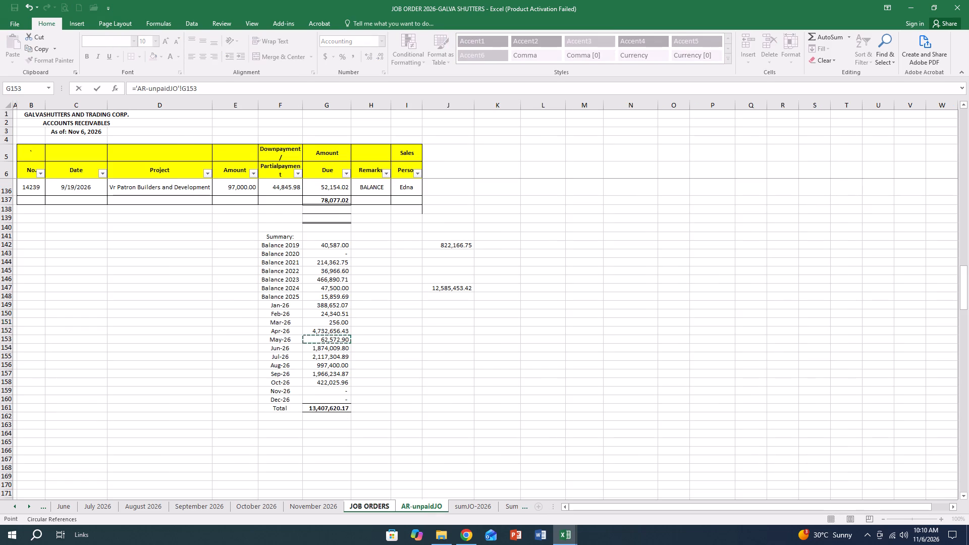
key(Return)
key(equal)
click(423, 510)
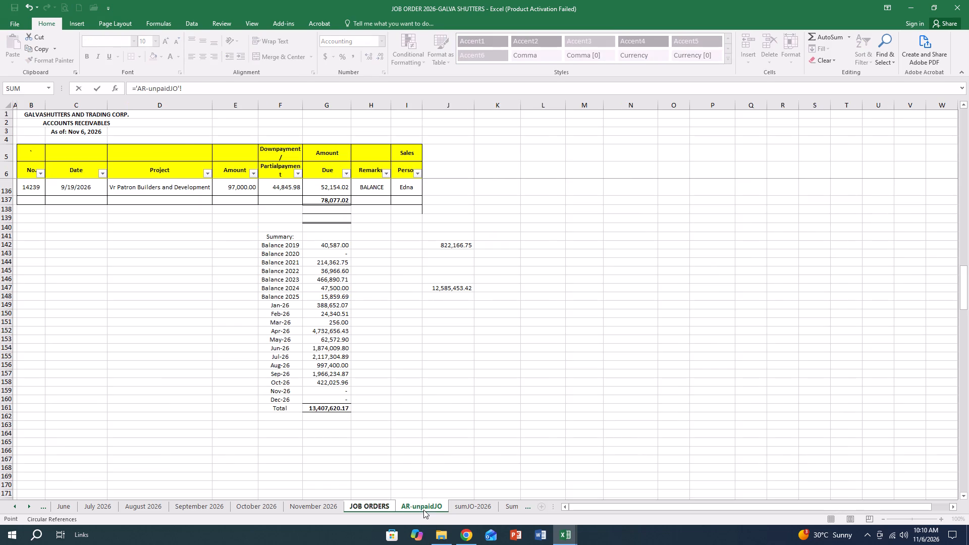
click(317, 350)
key(Return)
Link the Jul-26 and Aug-26 amounts (G111, G112) in JOB ORDERS to AR-unpaidJO cells G155 and G156.
key(equal)
click(422, 502)
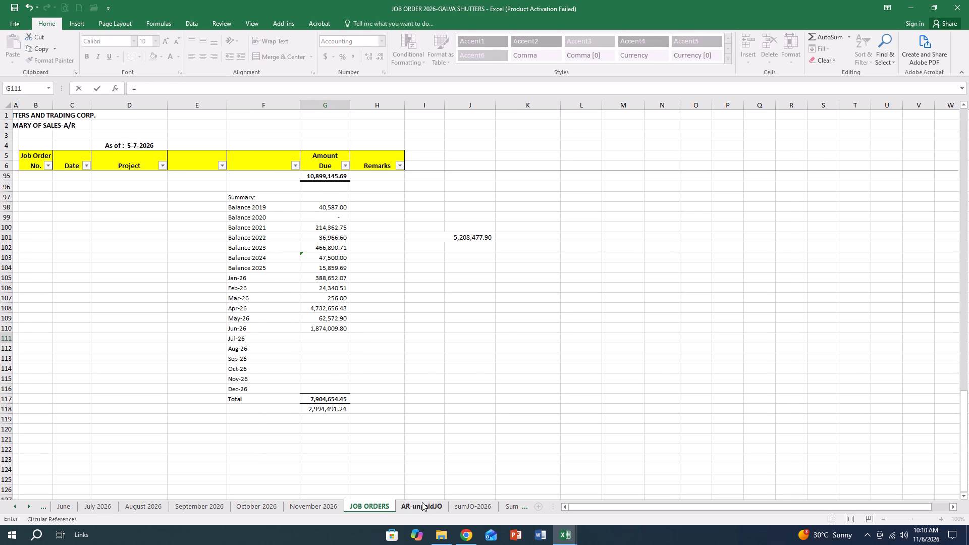
click(307, 357)
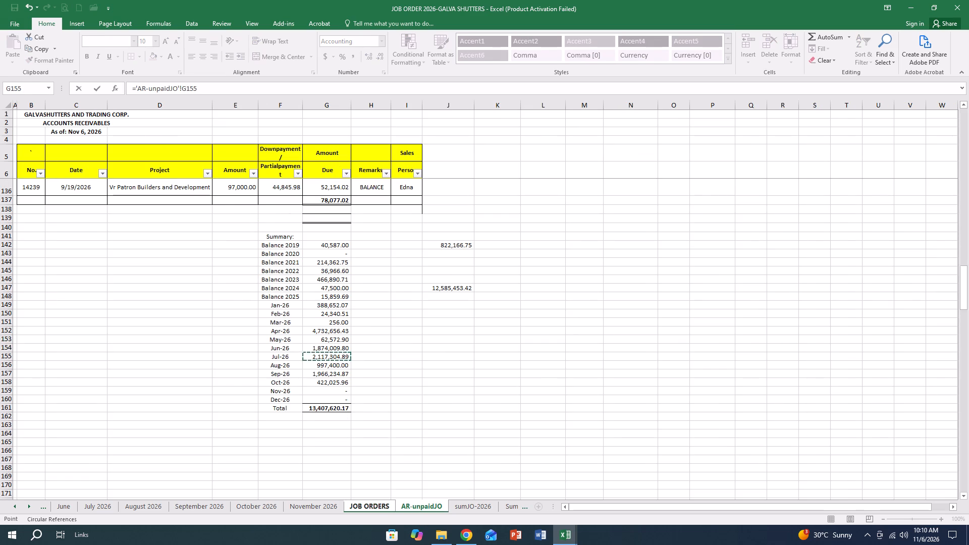
key(Return)
key(equal)
click(420, 509)
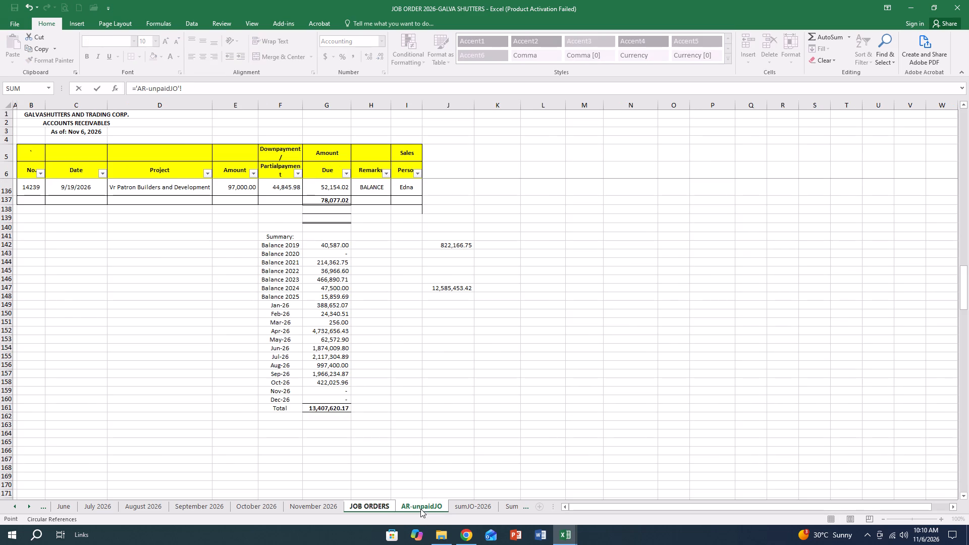
click(317, 365)
key(Return)
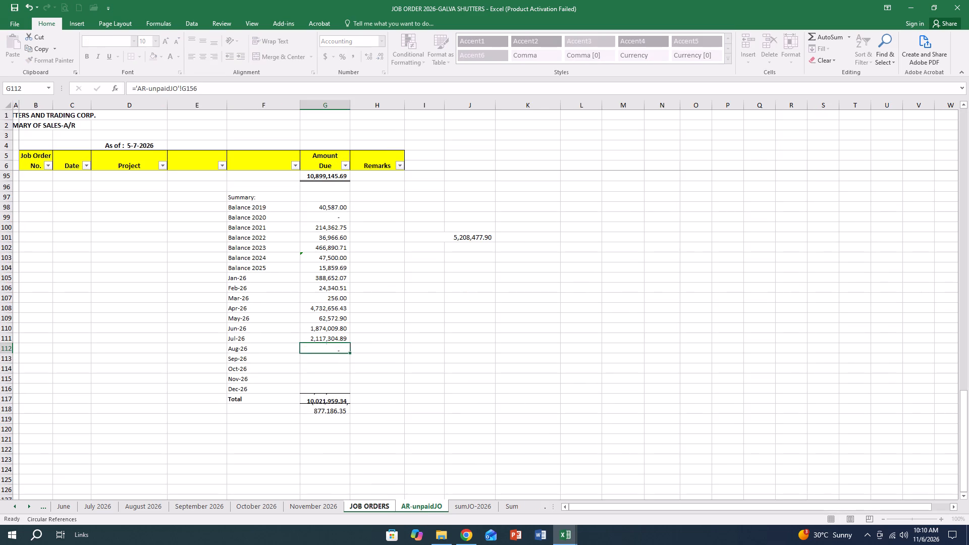
Link the Sep-26 and Oct-26 amounts (G113, G114) in JOB ORDERS to AR-unpaidJO cells G157 and G158.
key(equal)
click(416, 509)
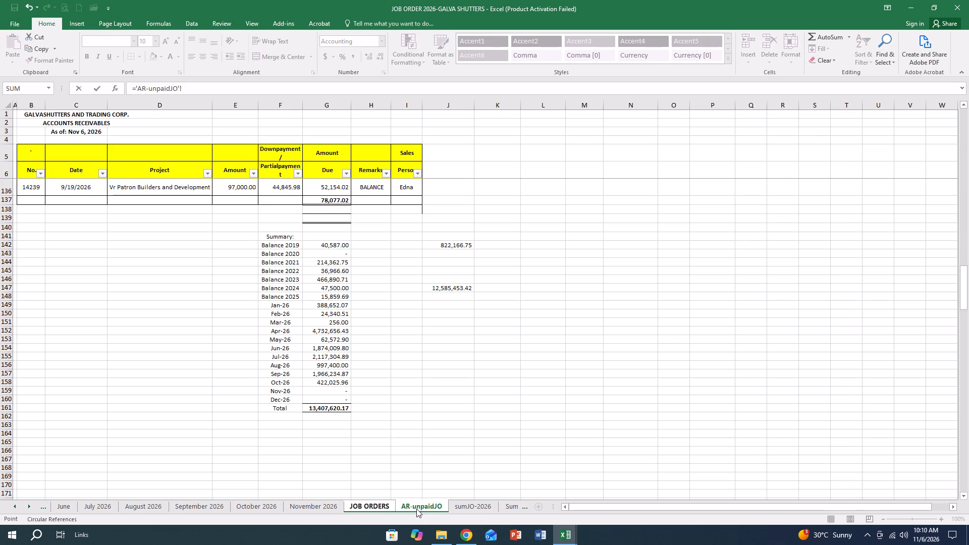
click(325, 374)
key(Return)
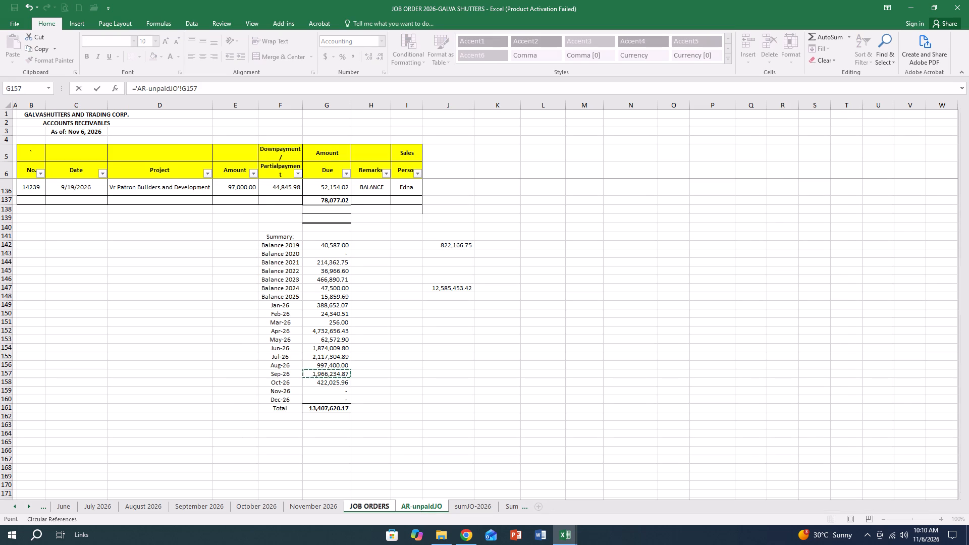
key(equal)
click(415, 505)
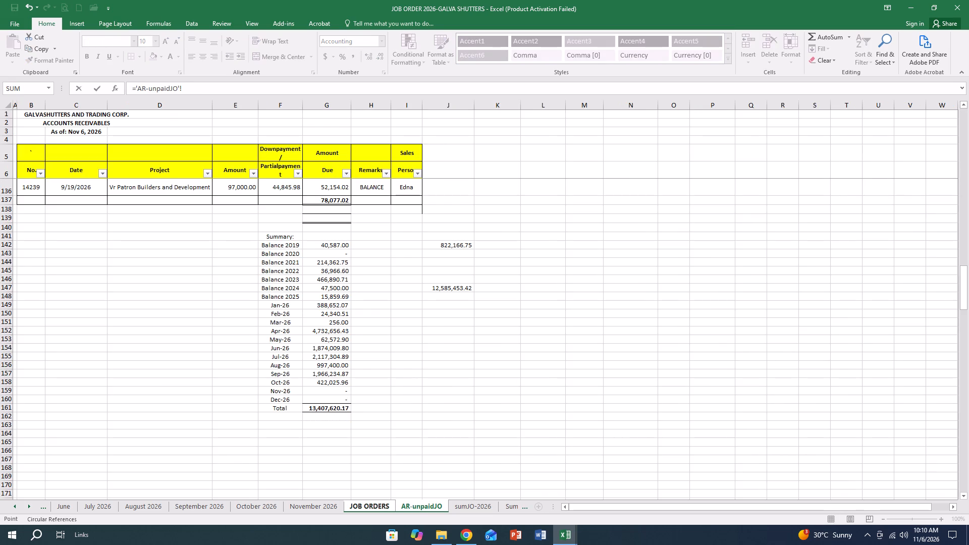
click(327, 381)
key(Return)
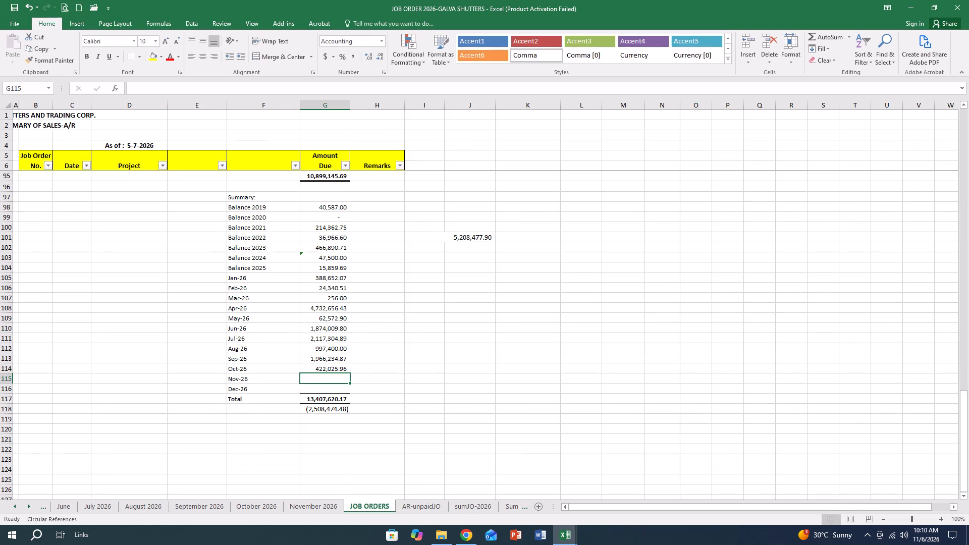
Inspect the difference formula in G118 below the JOB ORDERS summary total and the cells it refers to.
click(415, 363)
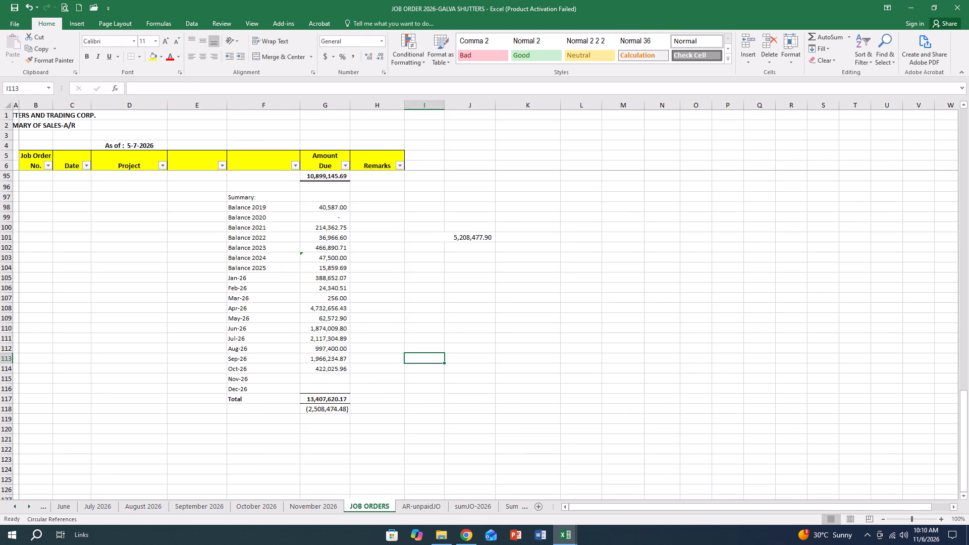
double_click(333, 410)
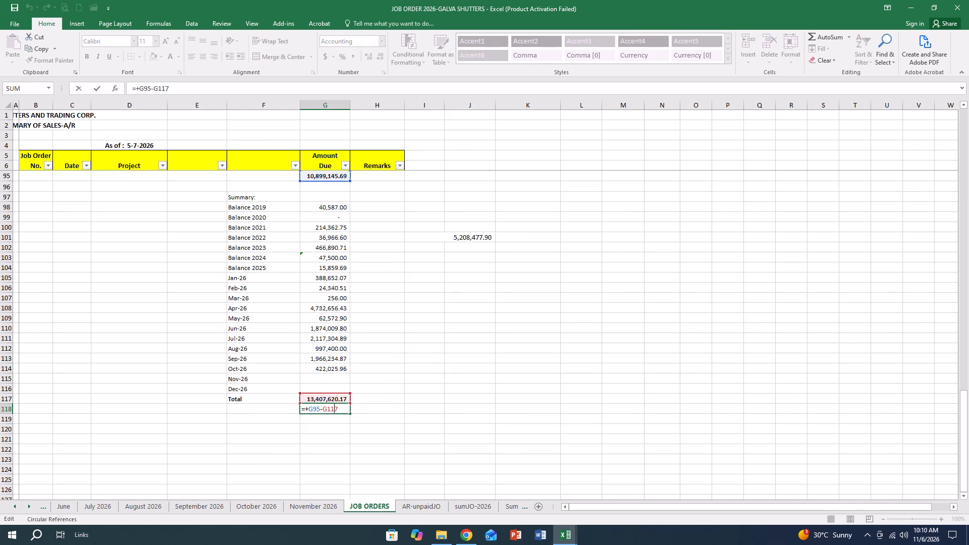
scroll(374, 393, up, 4)
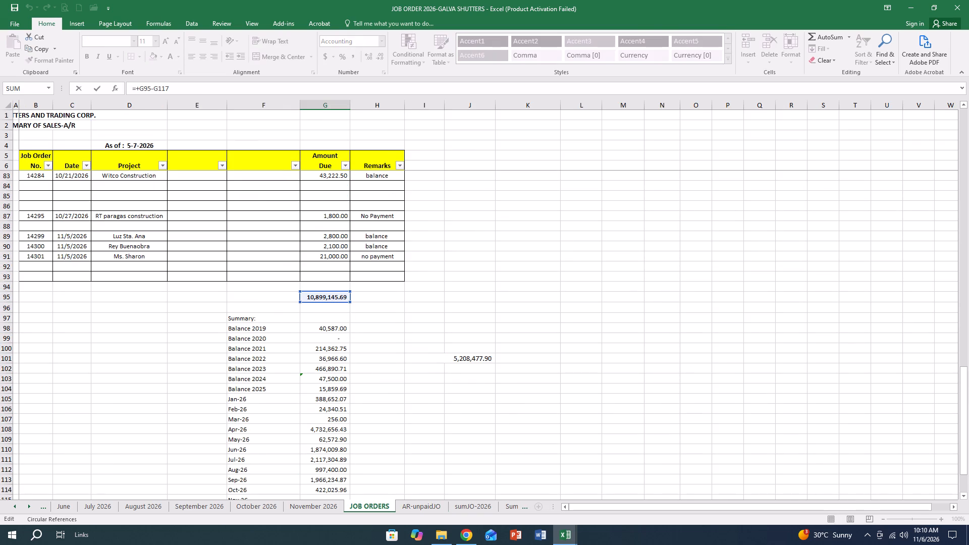
key(Escape)
key(Escape)
key(Escape)
scroll(404, 396, down, 1)
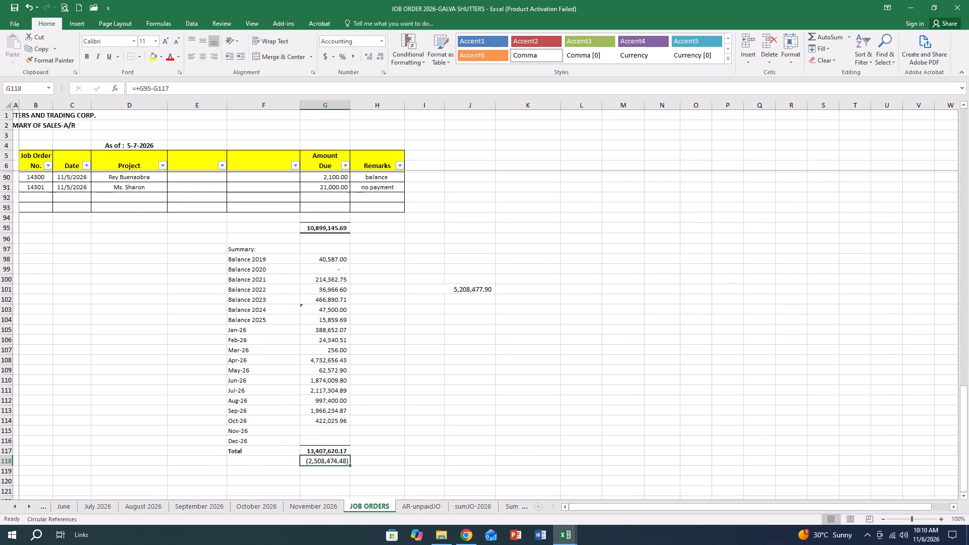
Extend the sum formula in I101 of JOB ORDERS to cover G105:G114.
double_click(468, 289)
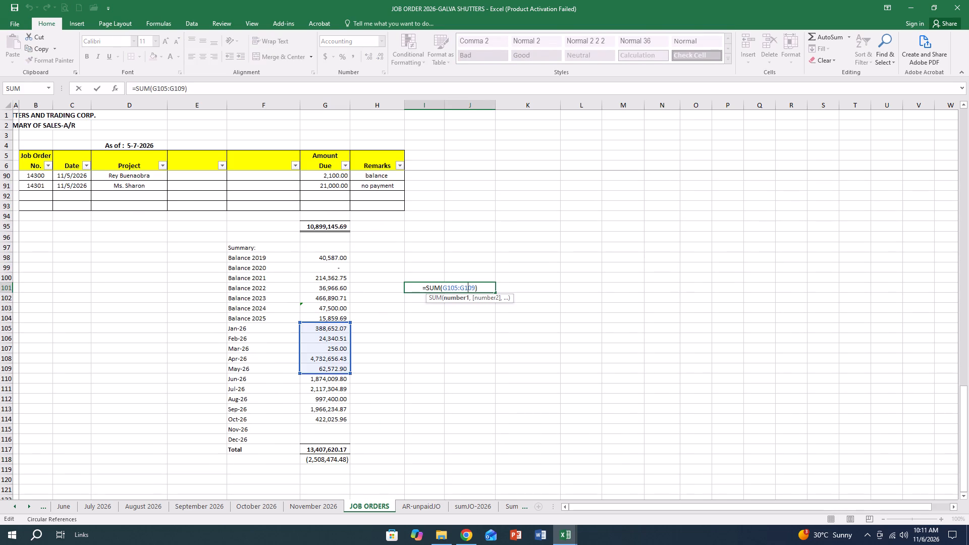
drag(349, 374, 350, 422)
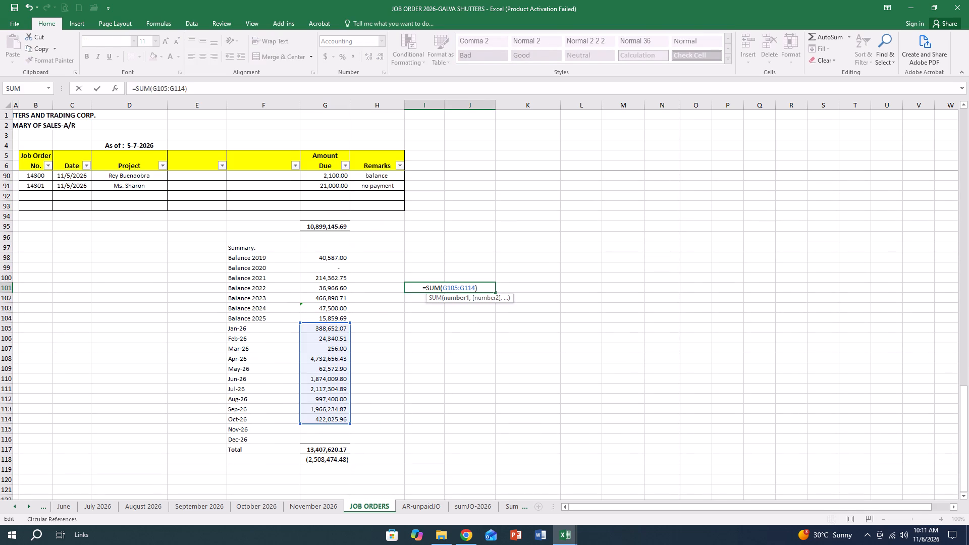
key(Return)
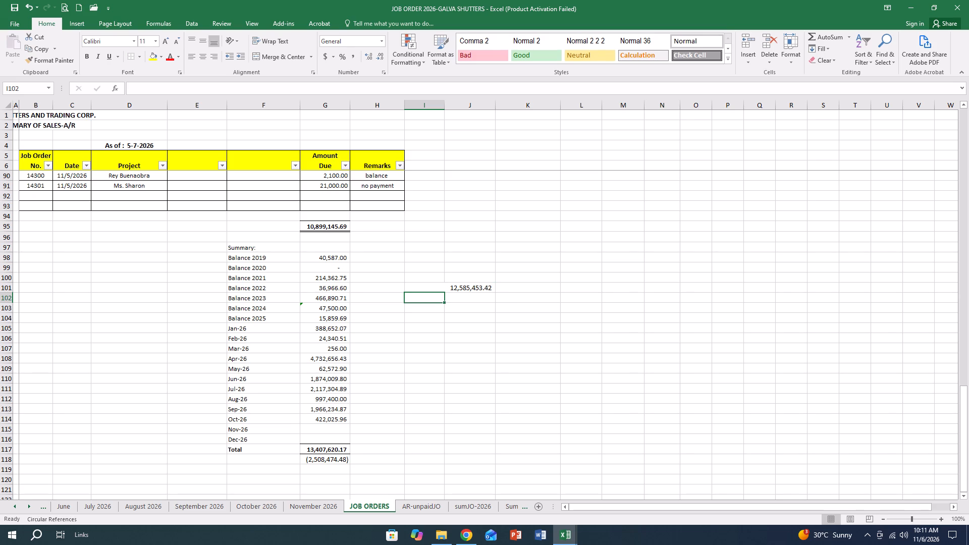
Review the JOB ORDERS listing and the difference formula in G118 to compare the list total with the summary total.
double_click(329, 450)
click(448, 409)
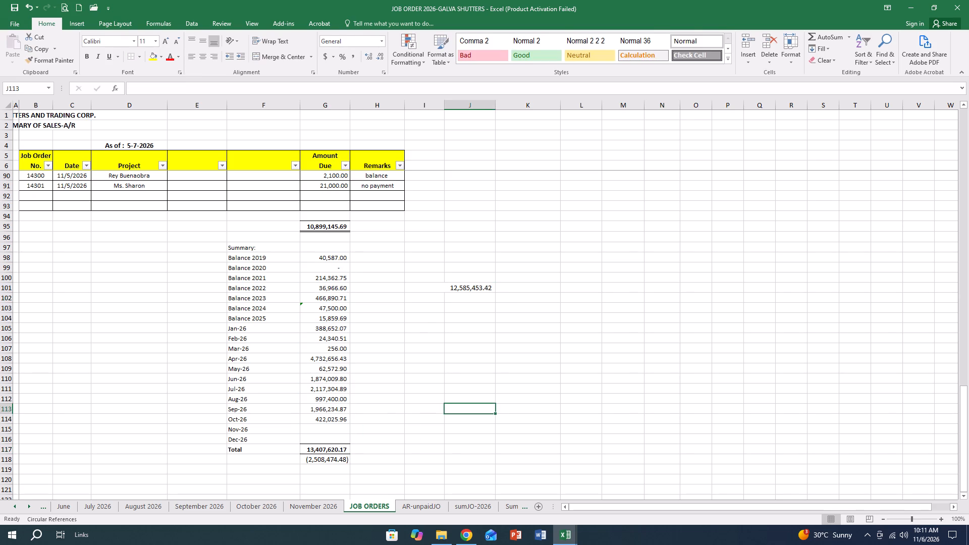
double_click(332, 461)
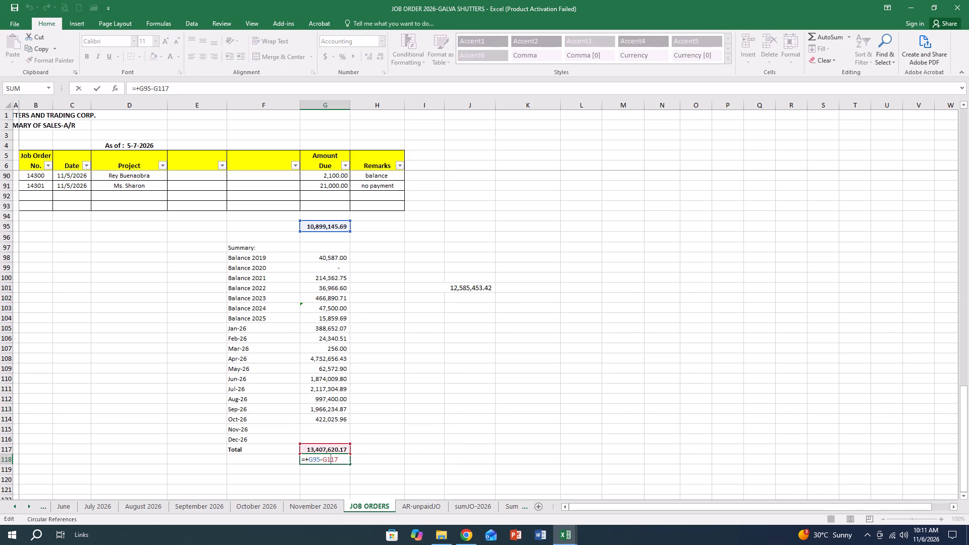
click(442, 422)
scroll(366, 377, up, 13)
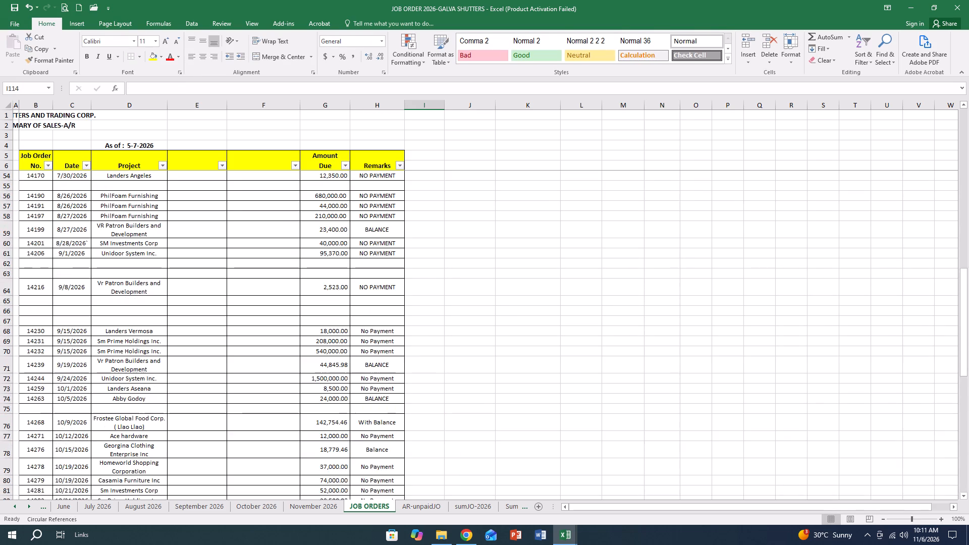
scroll(366, 377, up, 20)
scroll(366, 377, up, 1)
scroll(366, 377, down, 6)
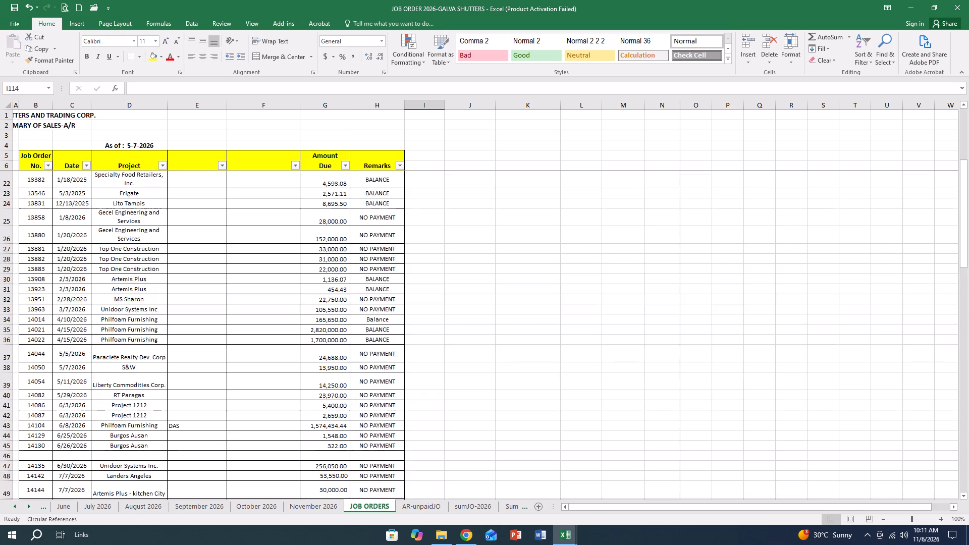
scroll(366, 377, down, 19)
scroll(366, 377, down, 5)
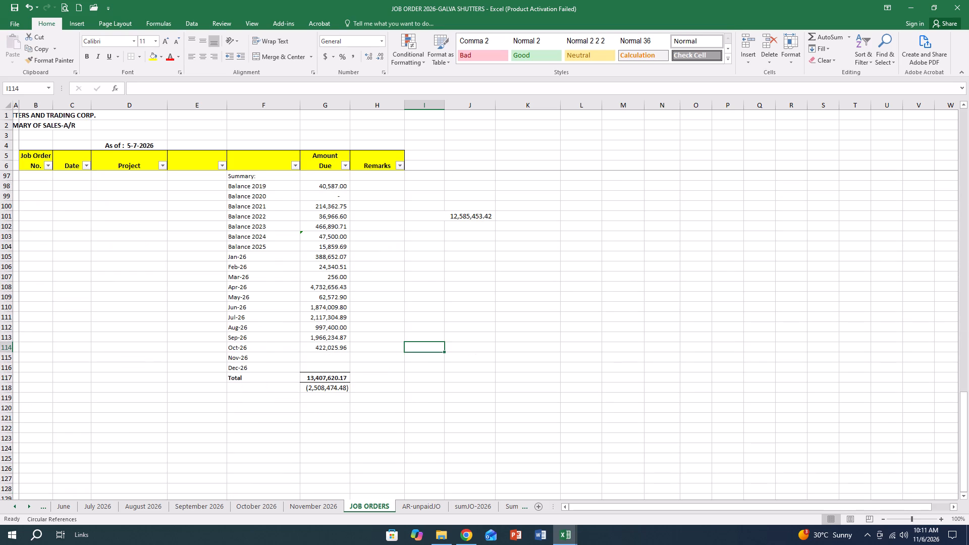
double_click(332, 391)
double_click(334, 387)
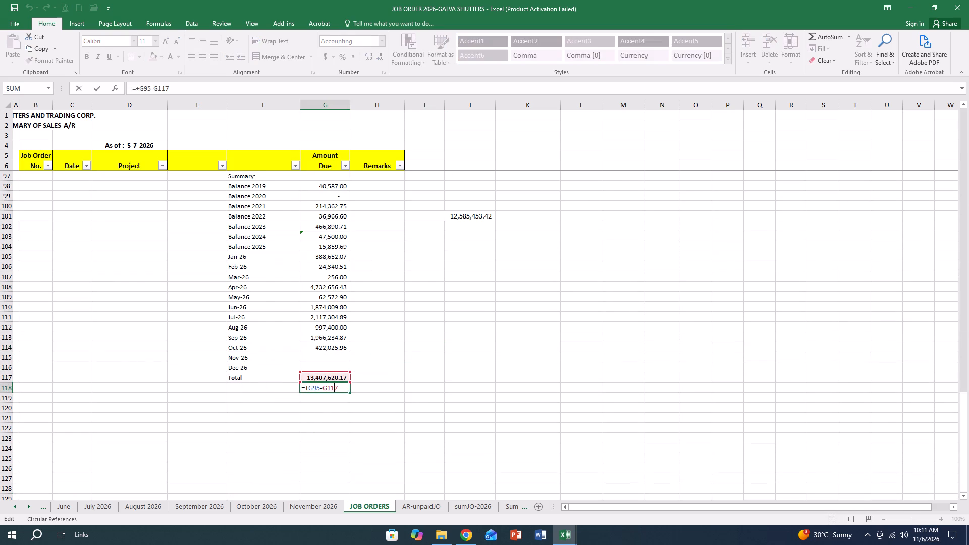
scroll(366, 376, up, 3)
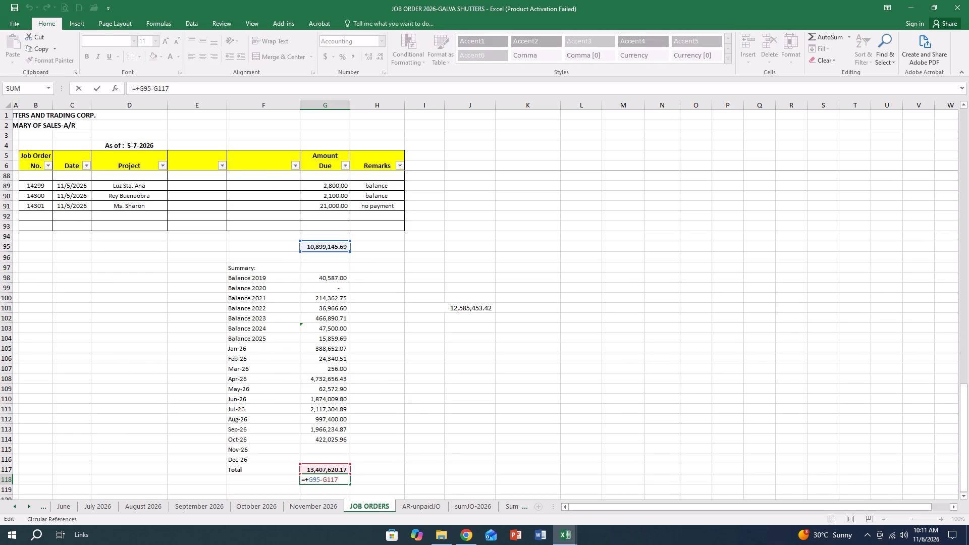
key(Escape)
key(Escape)
key(Escape)
key(Escape)
key(Escape)
key(Escape)
key(Escape)
Clear the difference formula in G118 below the JOB ORDERS summary total.
click(327, 477)
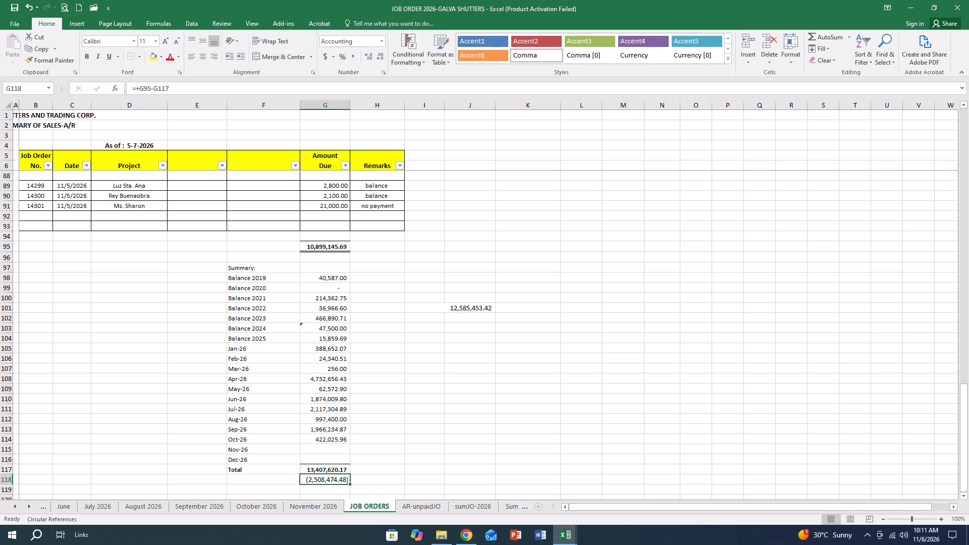
click(325, 480)
key(Delete)
click(419, 465)
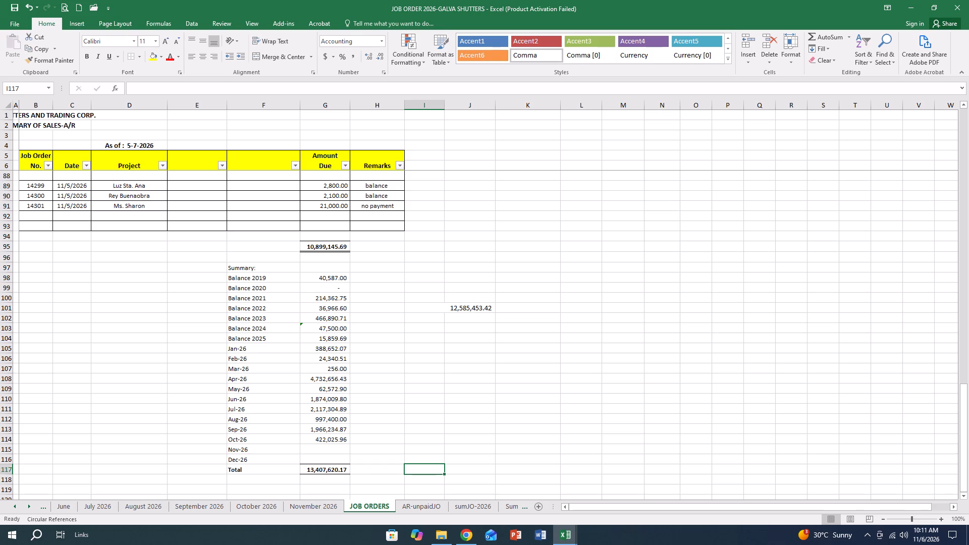
Save the job order workbook.
click(422, 415)
key(ctrl+s)
key(ctrl+s)
key(ctrl+s)
key(ctrl+s)
key(ctrl+s)
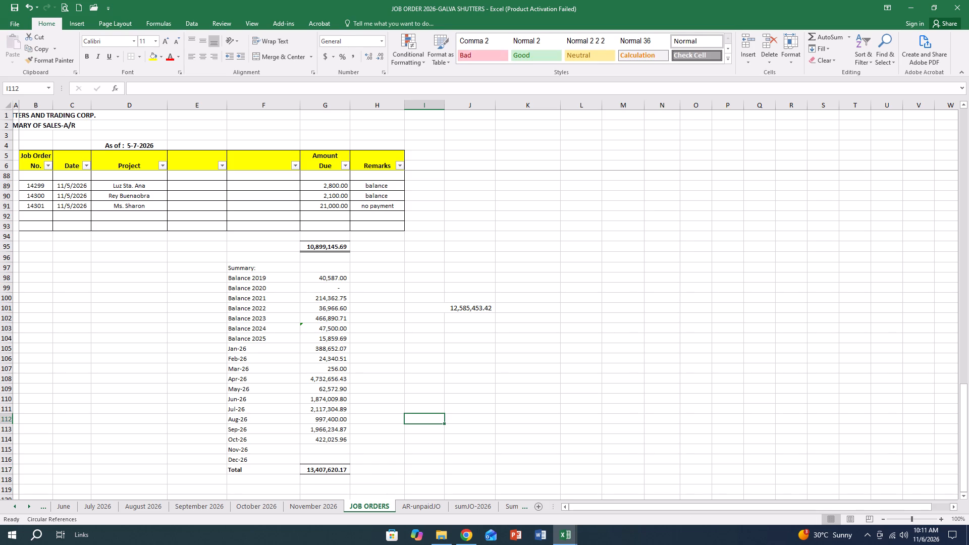
key(ctrl+f)
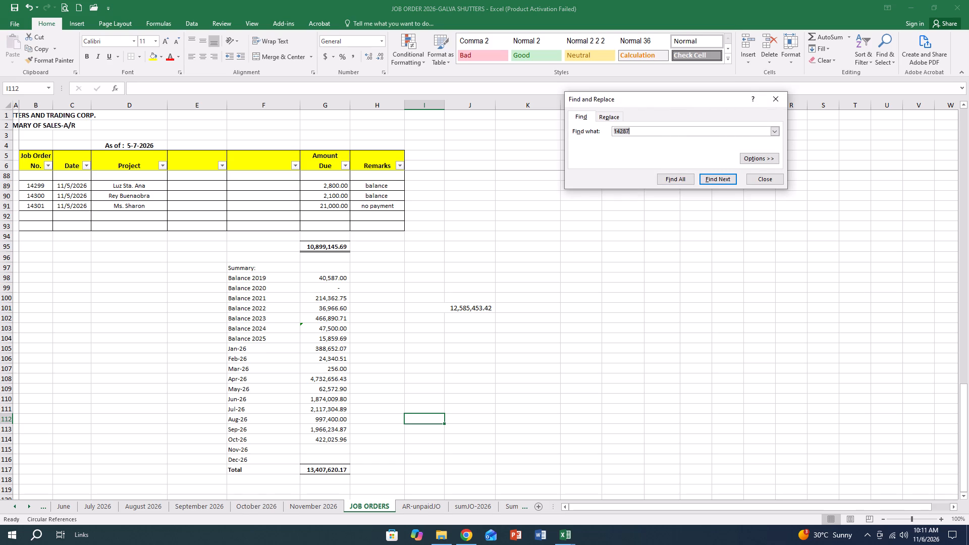
text(14295)
click(254, 507)
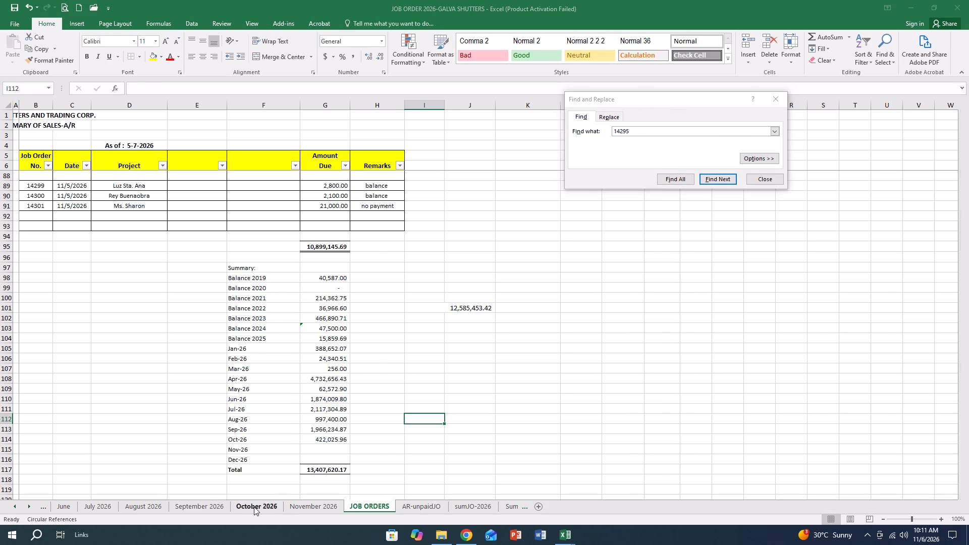
click(714, 237)
click(718, 176)
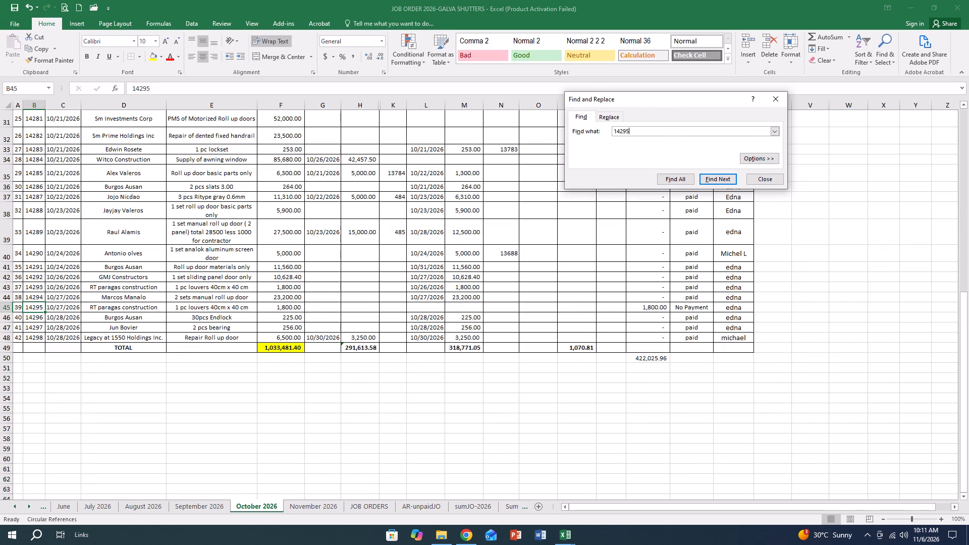
click(5, 308)
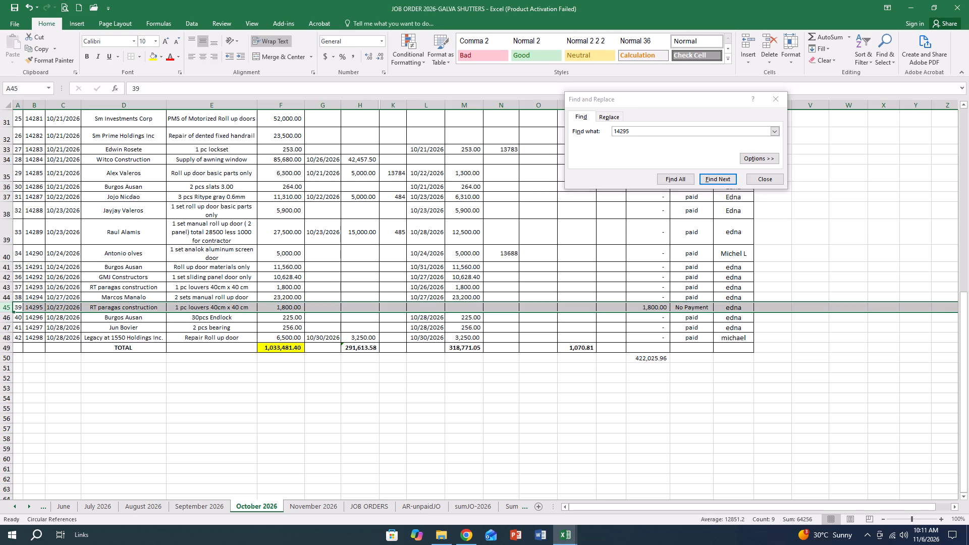
click(415, 306)
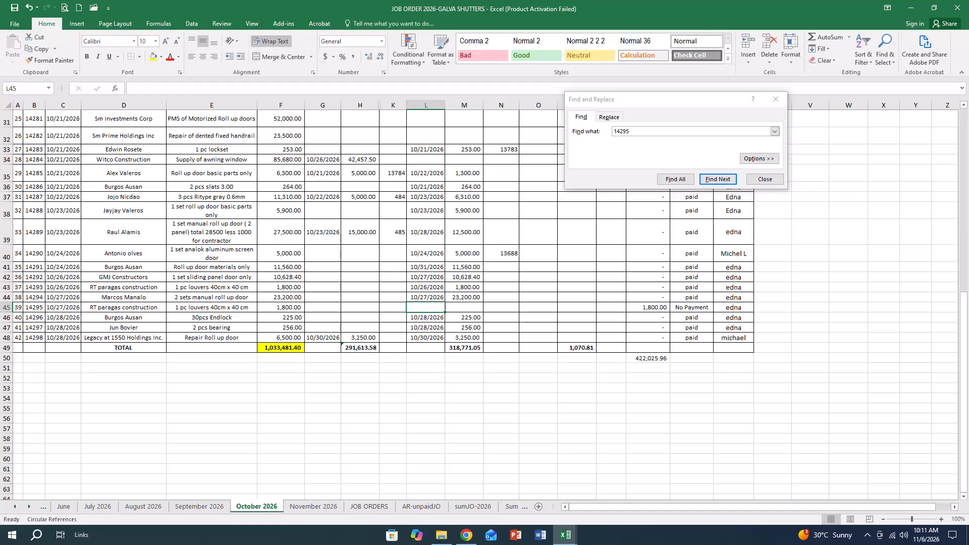
text(11/6/2026)
key(Tab)
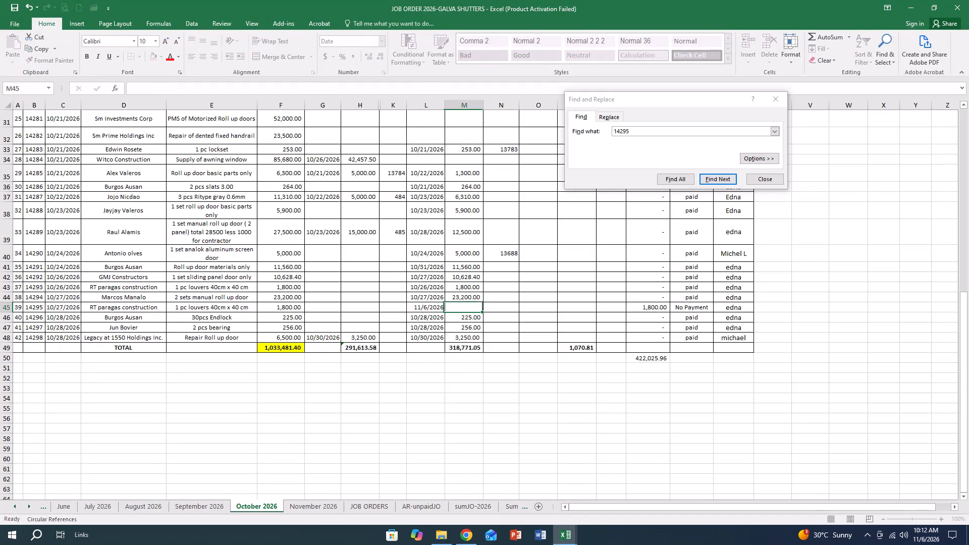
text(1800)
Change the remark for job order 14295 in the October 2026 sheet to paid.
key(Tab)
key(Tab)
key(Tab)
key(Tab)
key(Tab)
key(Tab)
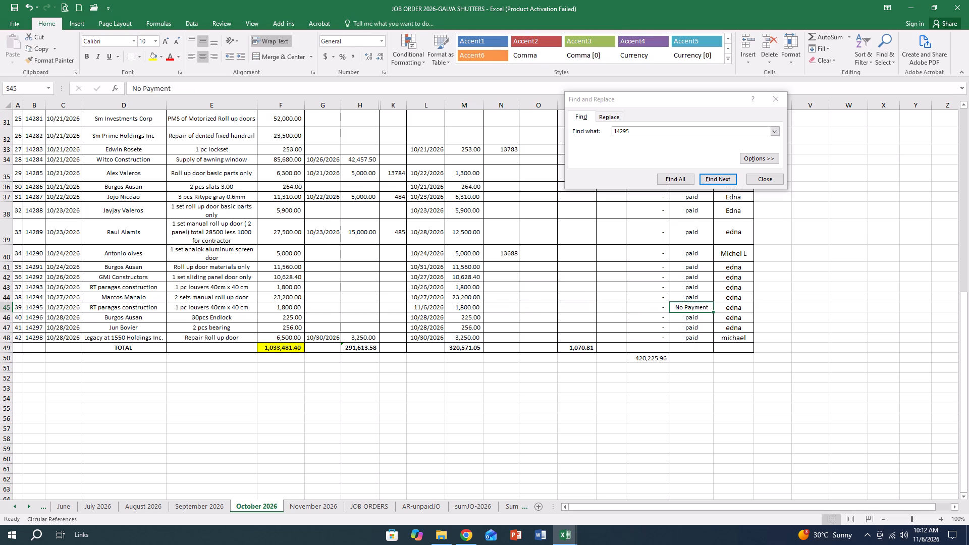
text(paid)
key(space)
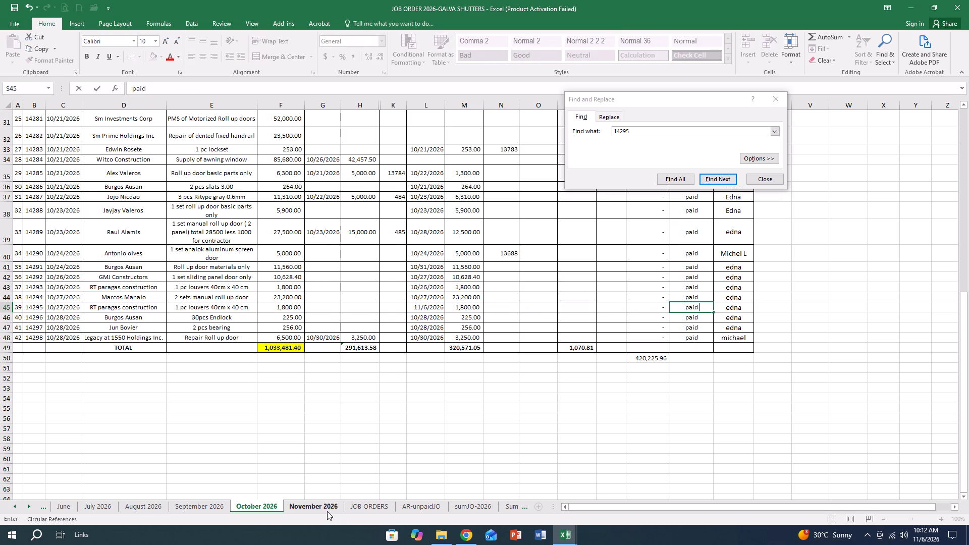
click(312, 507)
Find job order 14295 in the JOB ORDERS sheet and clear the contents of its row.
click(368, 509)
click(598, 363)
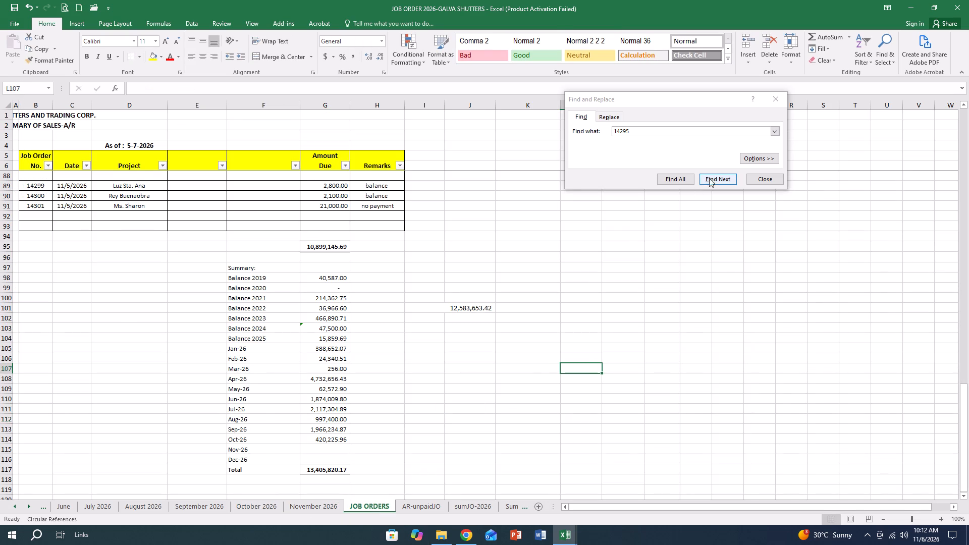
click(715, 174)
click(7, 341)
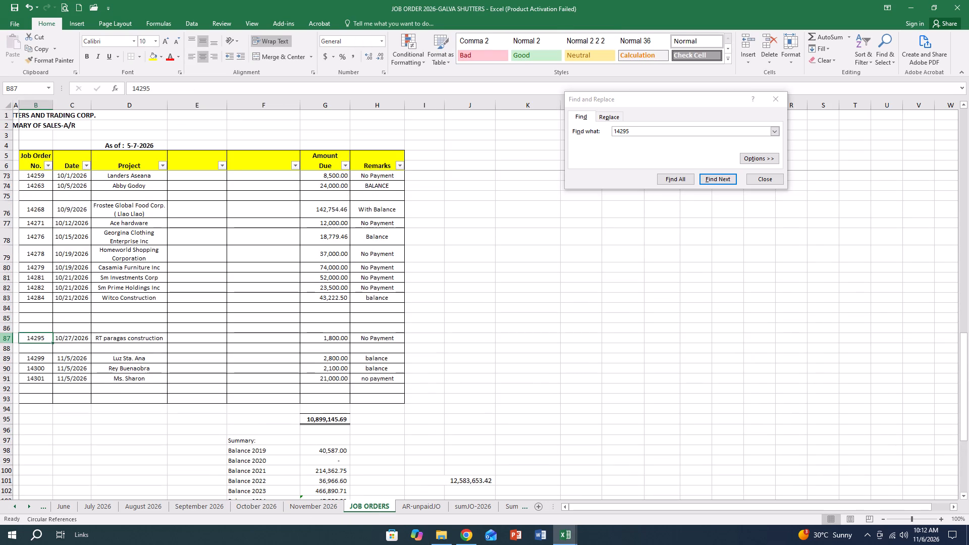
click(12, 338)
key(Delete)
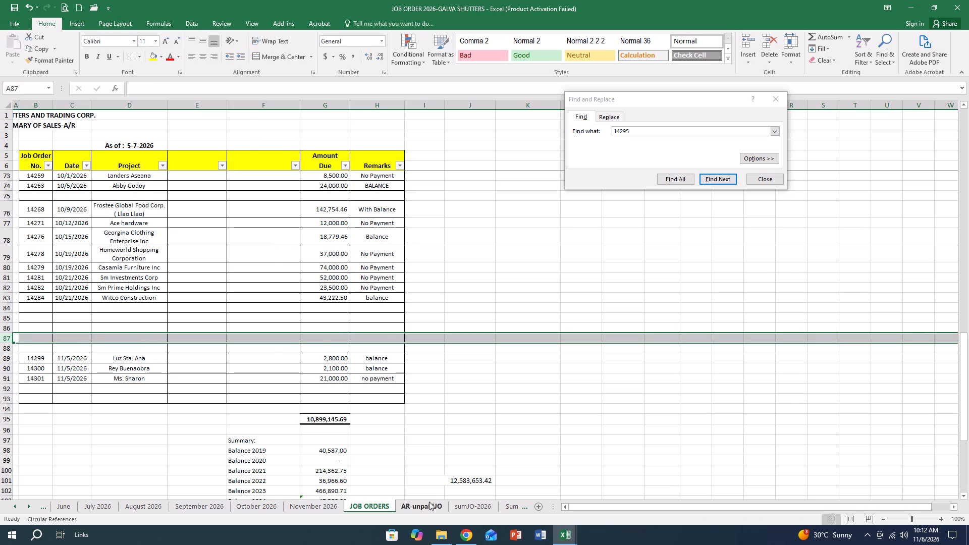
click(429, 503)
click(626, 338)
click(714, 179)
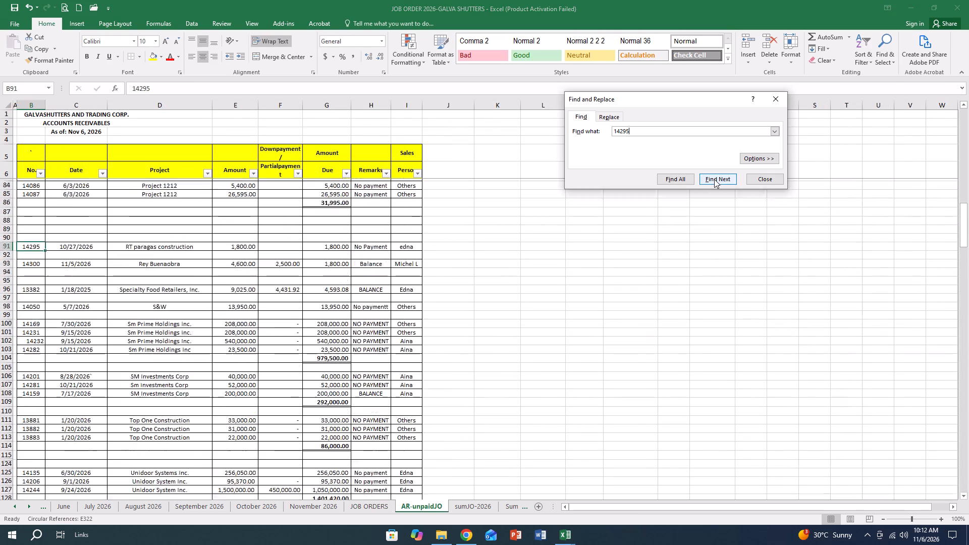
click(8, 340)
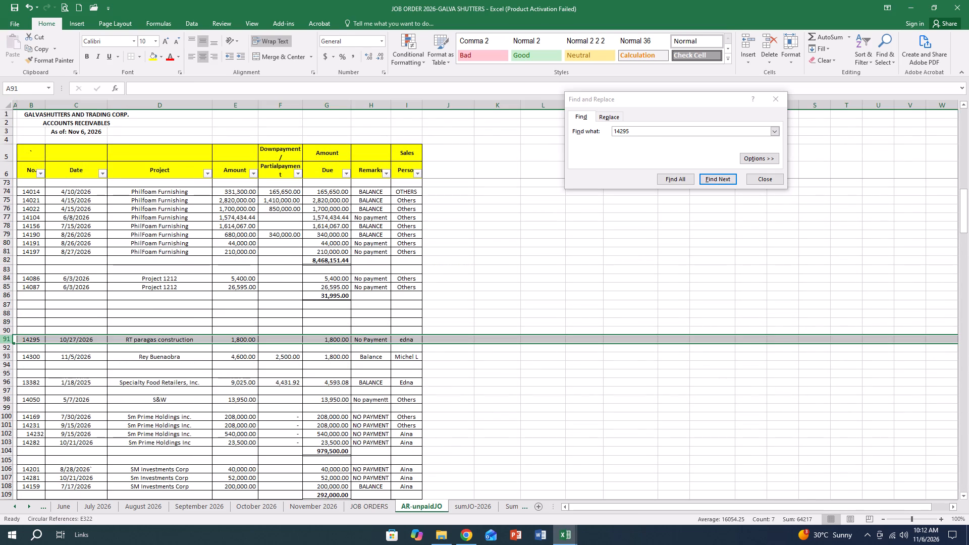
key(Delete)
click(466, 510)
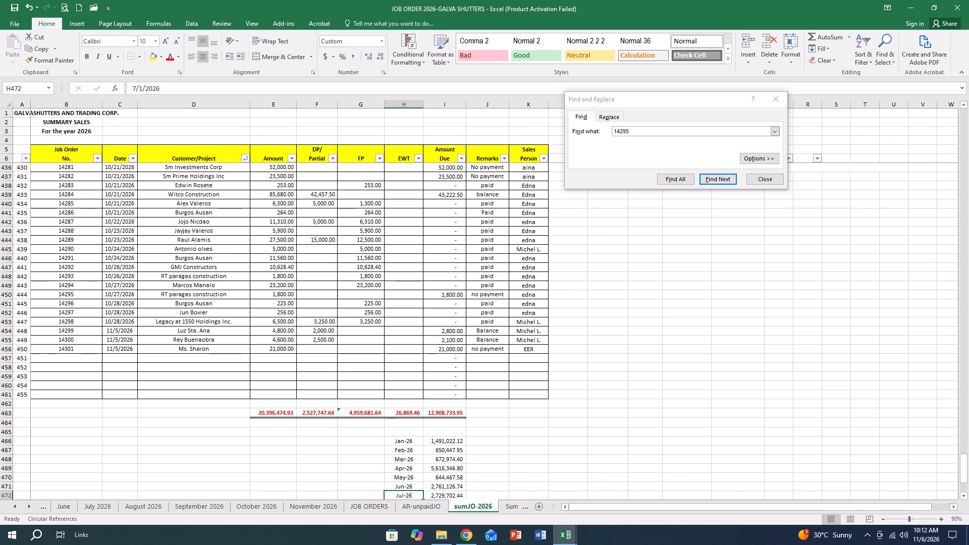
click(688, 306)
click(715, 180)
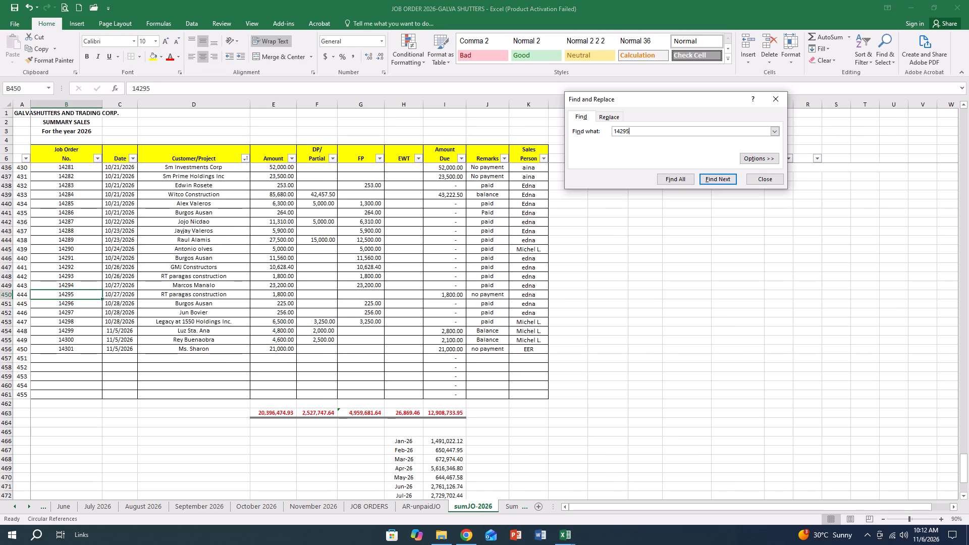
click(310, 297)
click(359, 297)
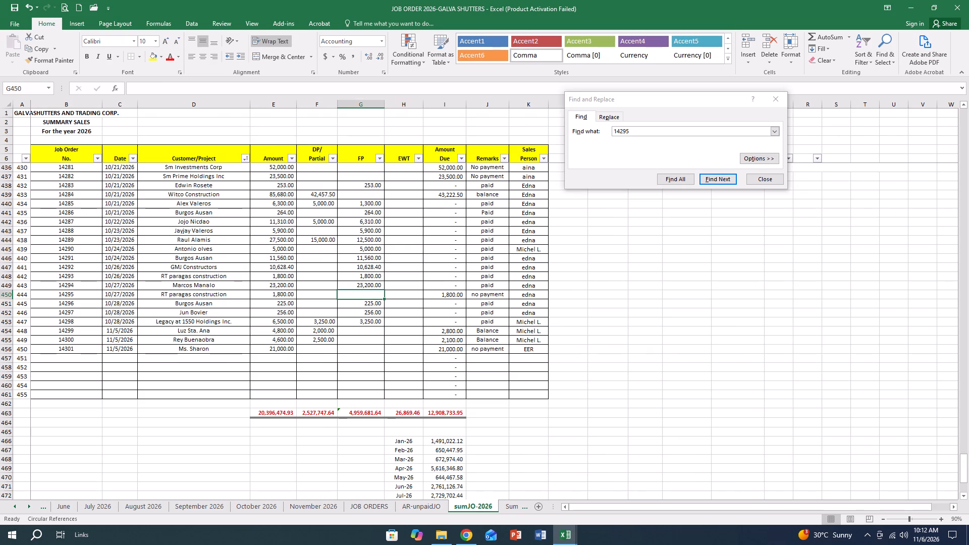
text(1800)
key(Tab)
key(Tab)
key(Tab)
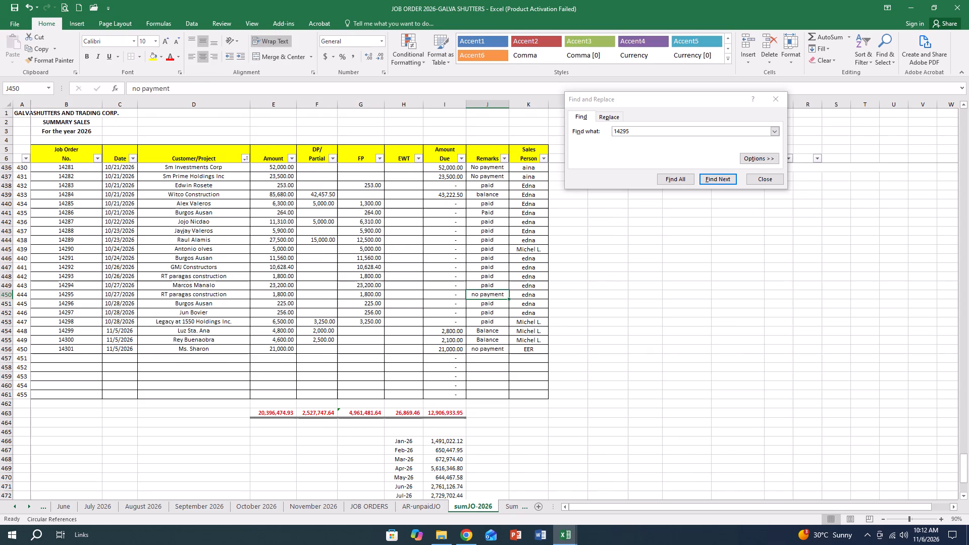
text(paid)
key(space)
key(Tab)
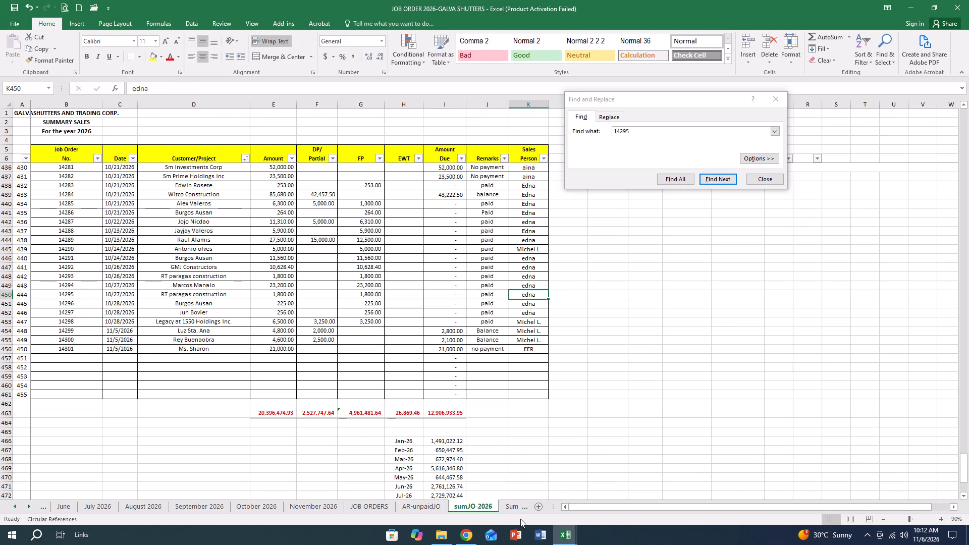
Switch to the Summary of Sales sheet and save the workbook with the Find and Replace dialog closed.
click(515, 507)
click(520, 358)
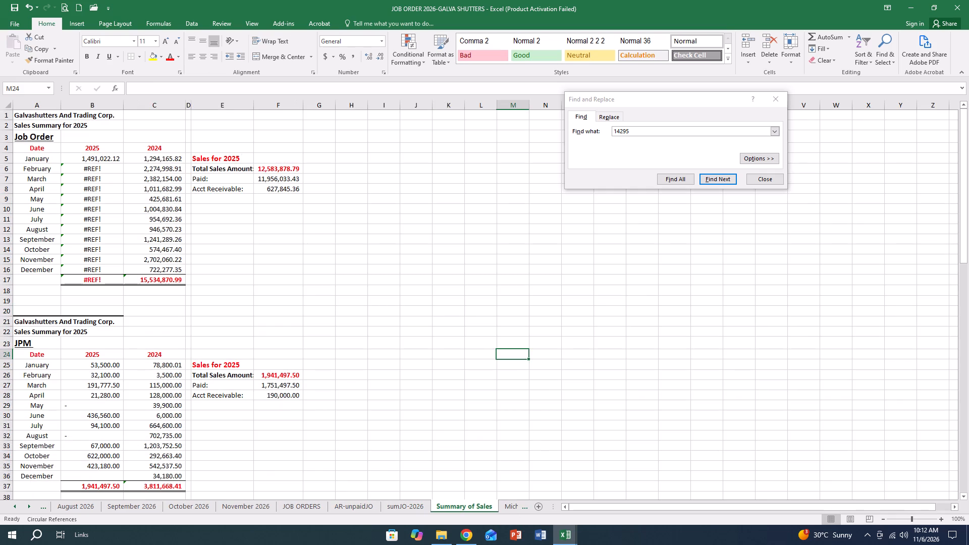
key(ctrl+s)
key(ctrl+s)
key(ctrl+s)
key(ctrl+s)
key(ctrl+s)
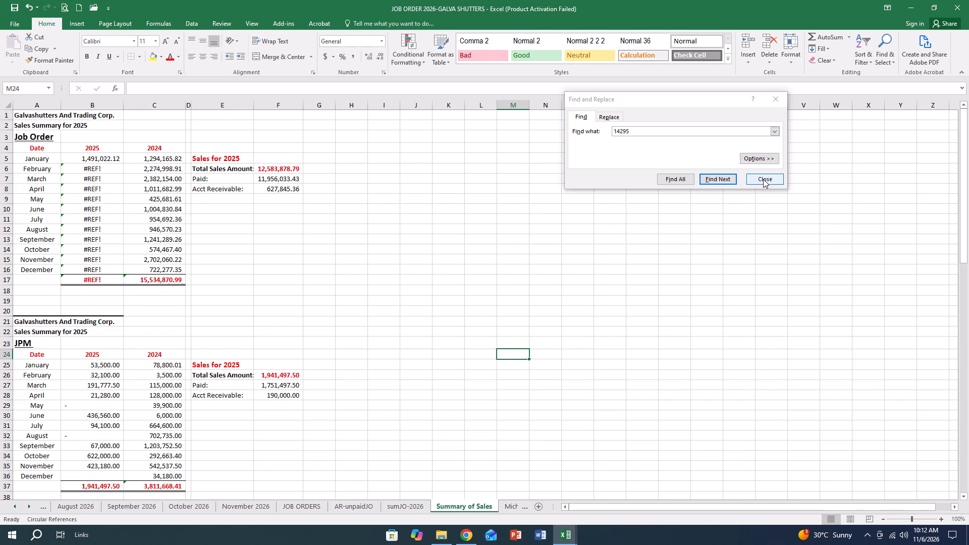
click(763, 179)
click(506, 269)
key(ctrl+s)
key(ctrl+s)
key(ctrl+s)
key(ctrl+s)
key(ctrl+s)
key(ctrl+s)
key(ctrl+s)
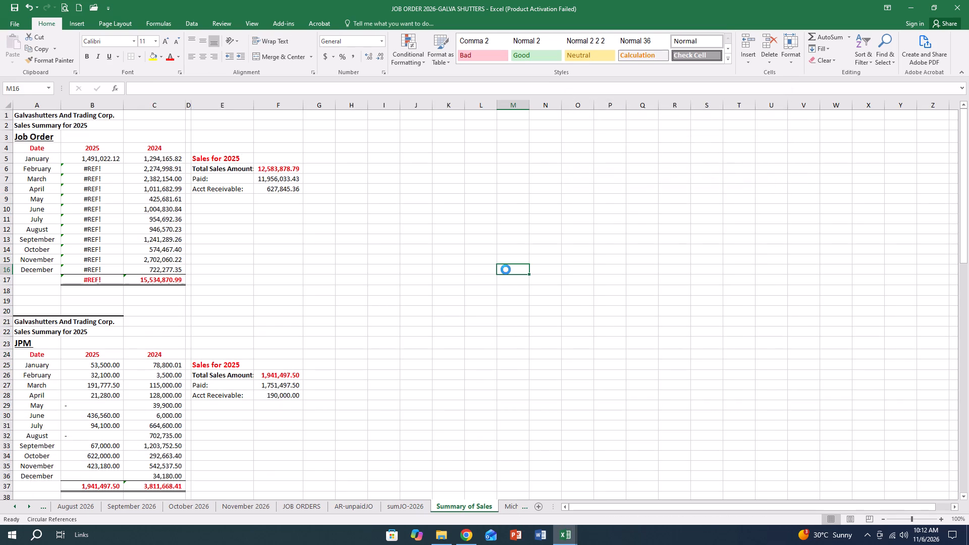
key(ctrl+s)
key(ctrl+s)
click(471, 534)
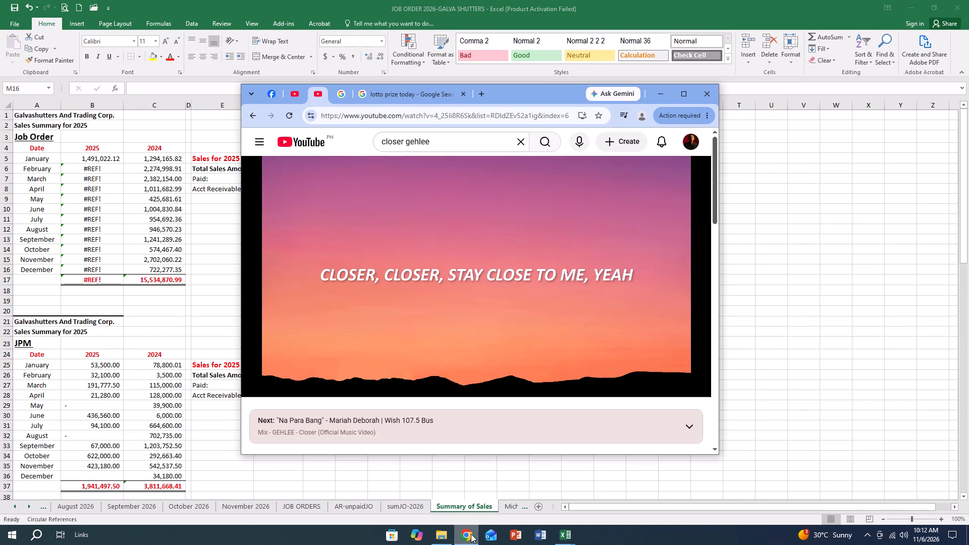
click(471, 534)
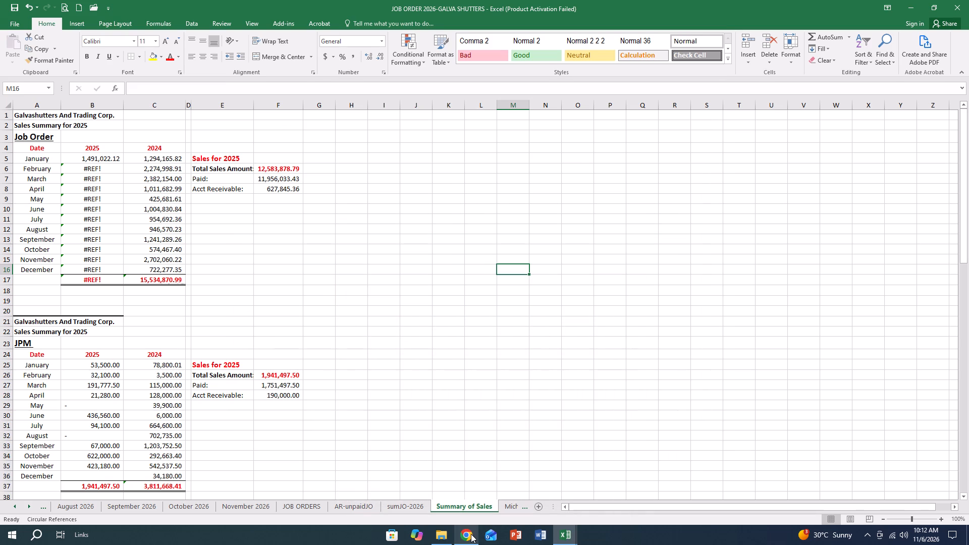